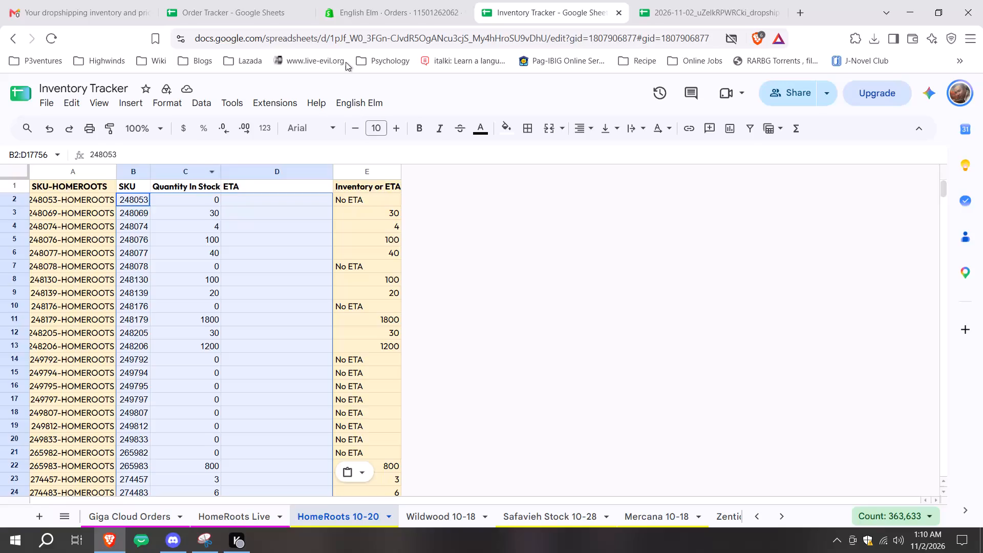
Check the filled-in stock rows of the HomeRoots 10-20 sheet down to the sheet's last row.
{"action": "scroll", "coordinate": [392, 235], "scroll_direction": "down", "scroll_amount": 2}
{"action": "scroll", "coordinate": [332, 395], "scroll_direction": "down", "scroll_amount": 20}
{"action": "scroll", "coordinate": [332, 395], "scroll_direction": "down", "scroll_amount": 3}
{"action": "scroll", "coordinate": [360, 417], "scroll_direction": "up", "scroll_amount": 4}
{"action": "scroll", "coordinate": [324, 408], "scroll_direction": "down", "scroll_amount": 20}
{"action": "scroll", "coordinate": [324, 408], "scroll_direction": "down", "scroll_amount": 10}
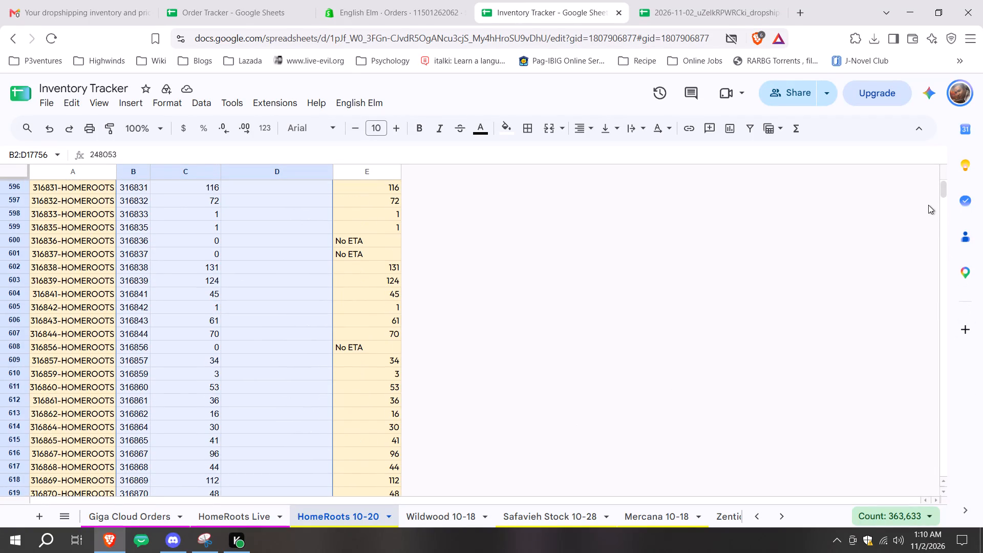
{"action": "left_click_drag", "start_coordinate": [941, 190], "coordinate": [963, 552]}
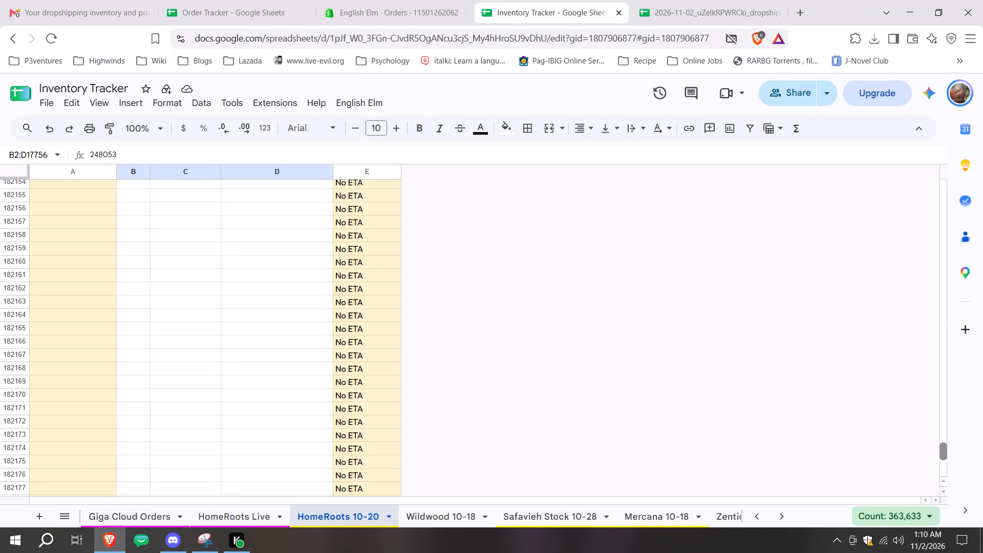
{"action": "left_click_drag", "start_coordinate": [963, 552], "coordinate": [966, 552]}
Rename the HomeRoots 10-20 sheet as HomeRoots 11-2.
{"action": "double_click", "coordinate": [362, 519]}
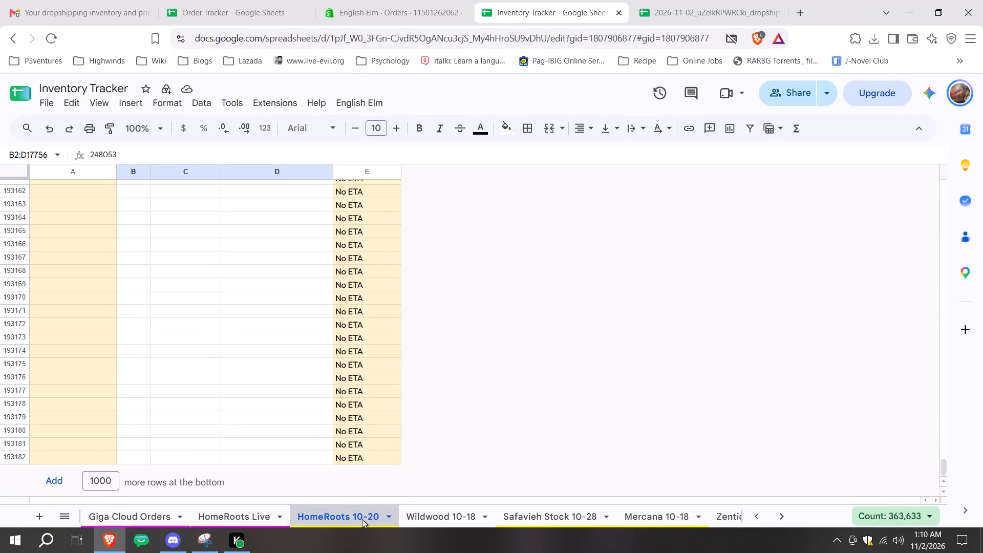
{"action": "key", "text": "Right"}
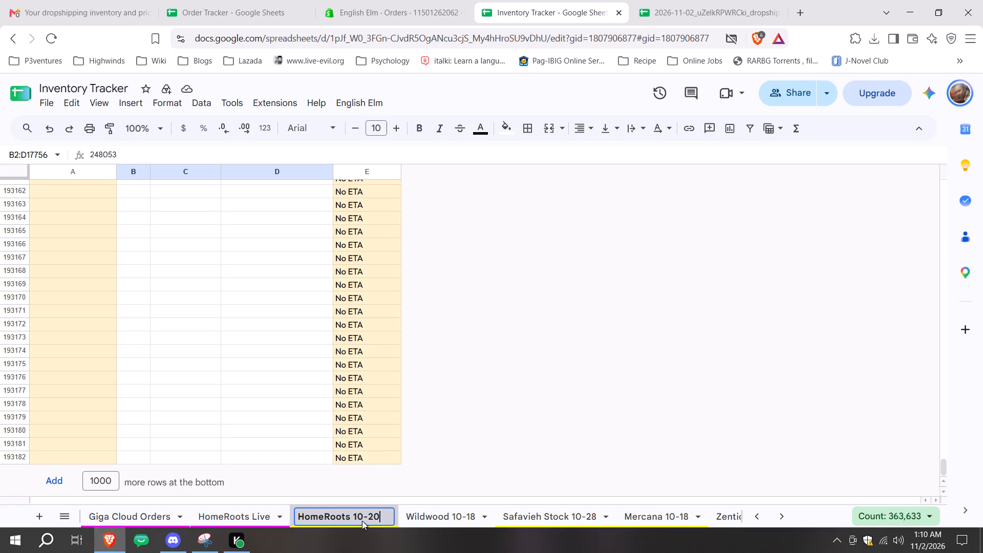
{"action": "key", "text": "BackSpace"}
{"action": "key", "text": "BackSpace"}
{"action": "key", "text": "BackSpace"}
{"action": "key", "text": "BackSpace"}
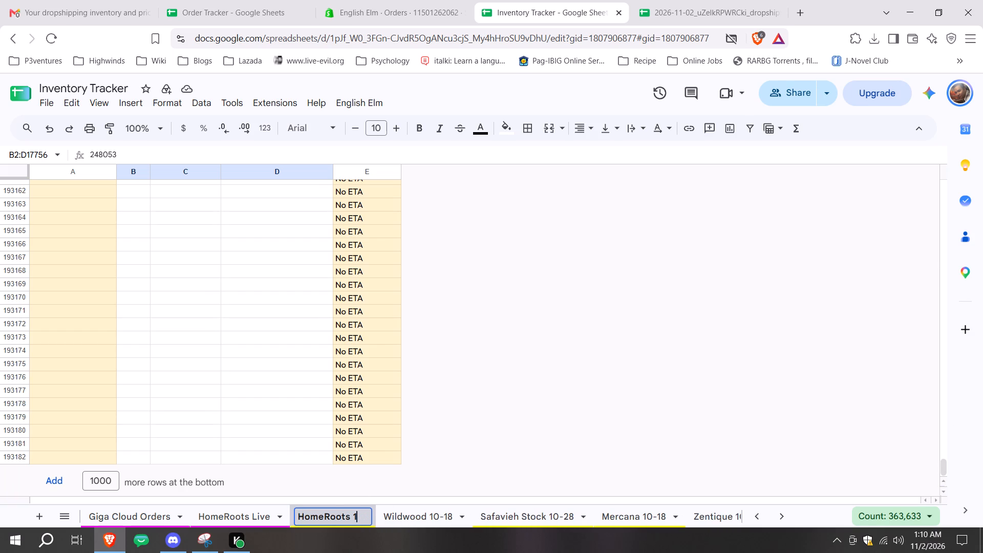
{"action": "type", "text": "1-2"}
{"action": "key", "text": "Return"}
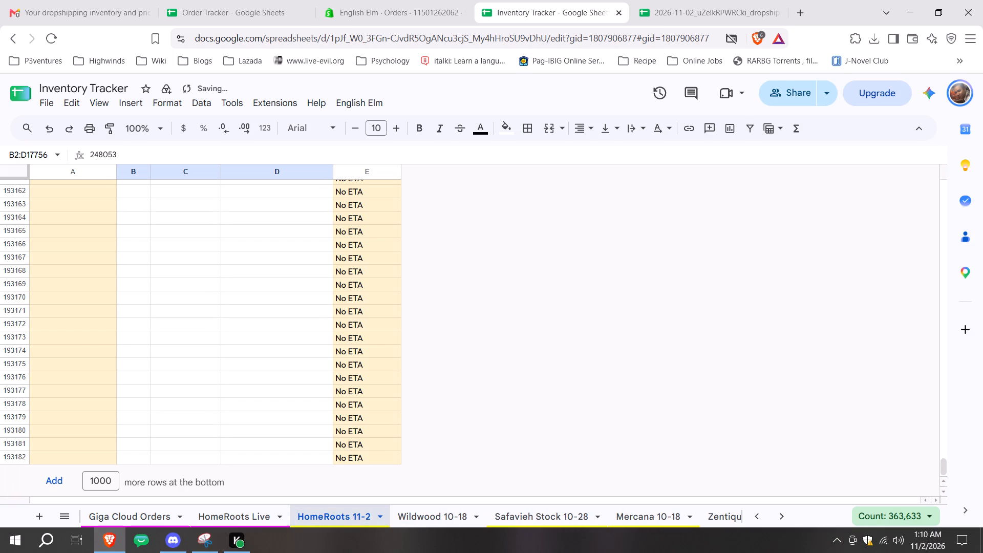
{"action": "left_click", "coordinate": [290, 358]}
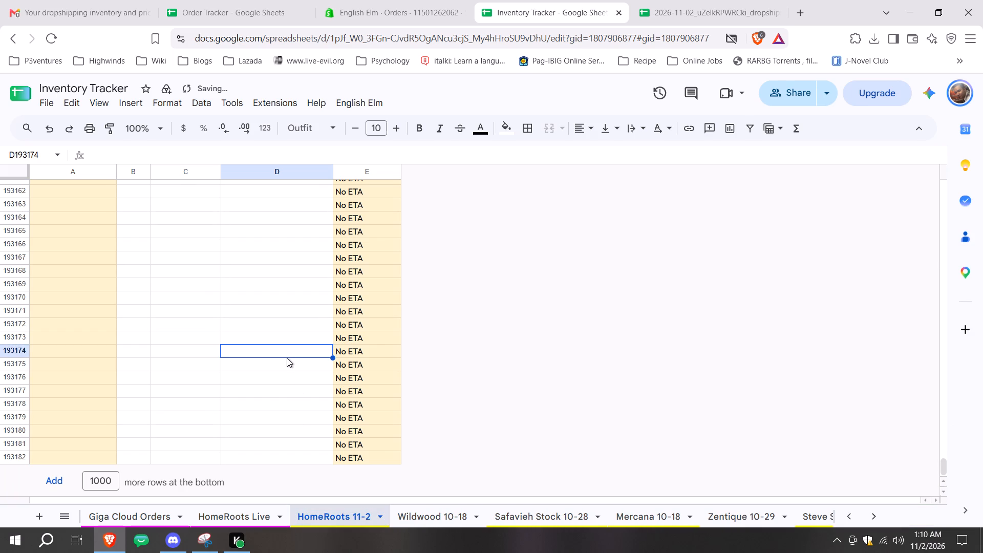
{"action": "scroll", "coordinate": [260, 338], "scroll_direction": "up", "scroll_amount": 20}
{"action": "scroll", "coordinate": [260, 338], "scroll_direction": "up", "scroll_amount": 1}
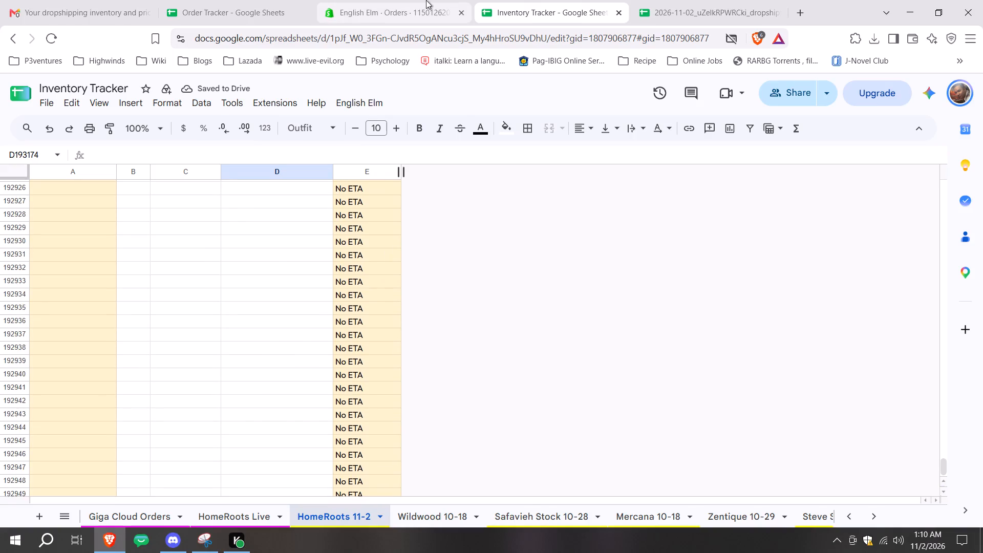
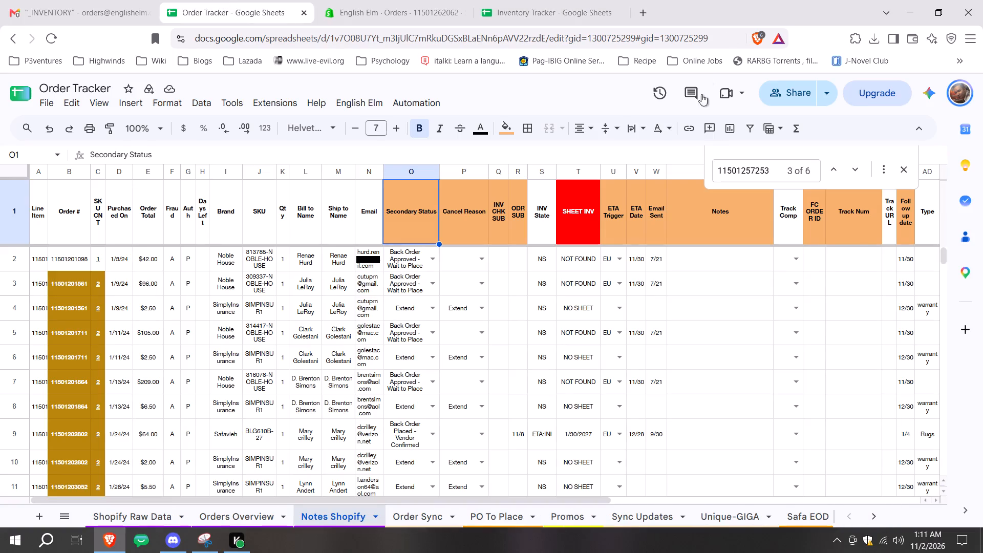
Apply the "ZZZ 6c. Back in stock? BO - Wait to Place" filter view to the Notes Shopify sheet.
{"action": "left_click", "coordinate": [770, 131]}
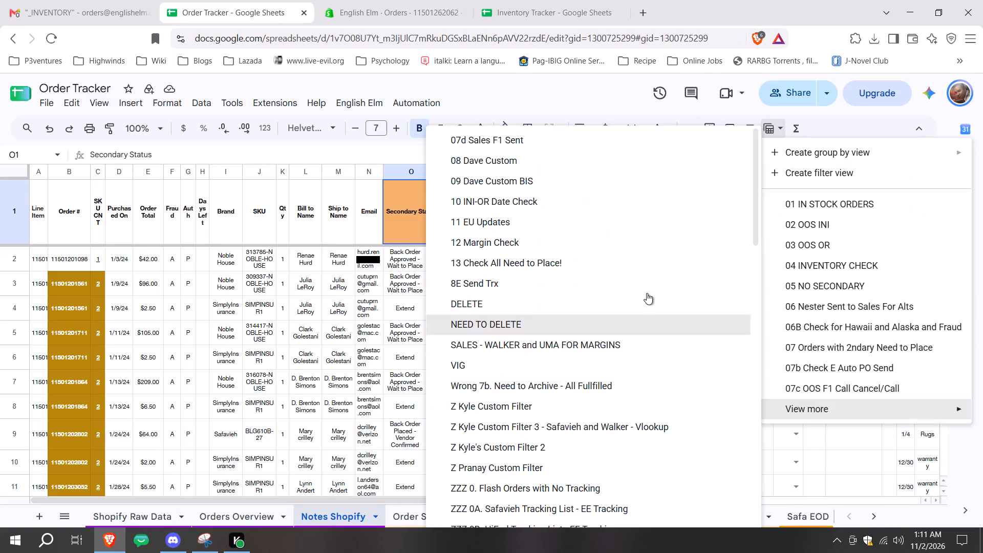
{"action": "scroll", "coordinate": [647, 291], "scroll_direction": "down", "scroll_amount": 8}
{"action": "scroll", "coordinate": [632, 368], "scroll_direction": "up", "scroll_amount": 2}
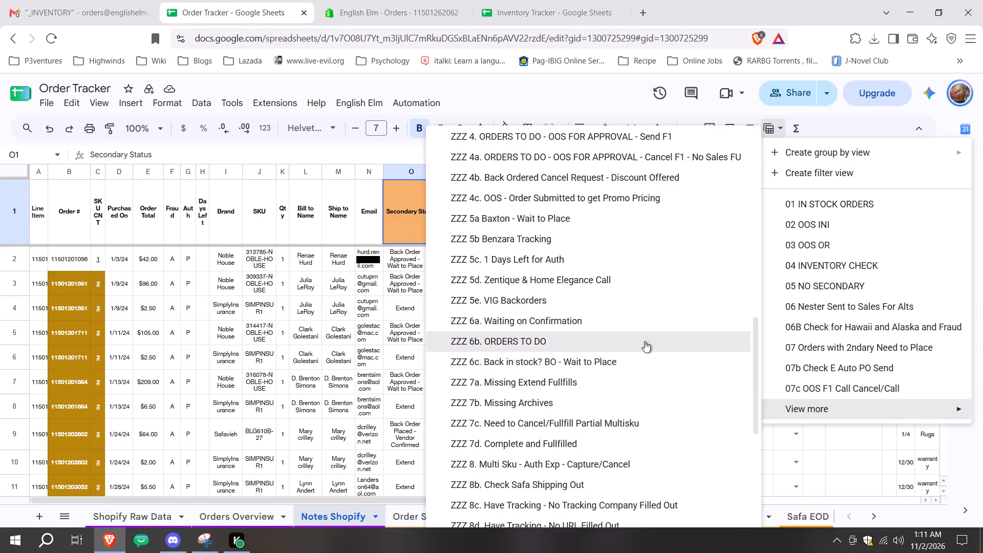
{"action": "left_click", "coordinate": [630, 365]}
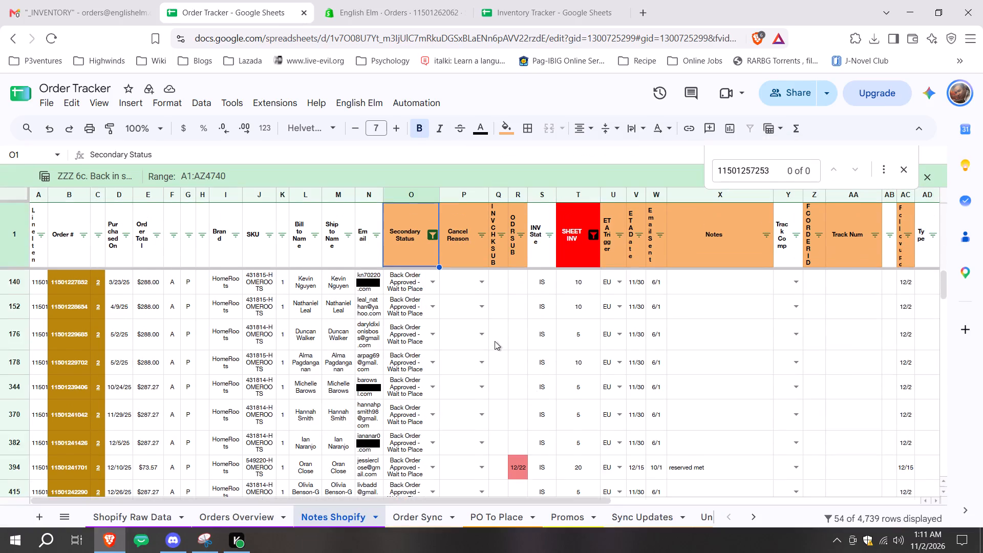
Set the Secondary Status of the first filtered HomeRoots order, row 140, to In Stock - Need to Place Order.
{"action": "scroll", "coordinate": [495, 341], "scroll_direction": "down", "scroll_amount": 1}
{"action": "scroll", "coordinate": [512, 361], "scroll_direction": "up", "scroll_amount": 11}
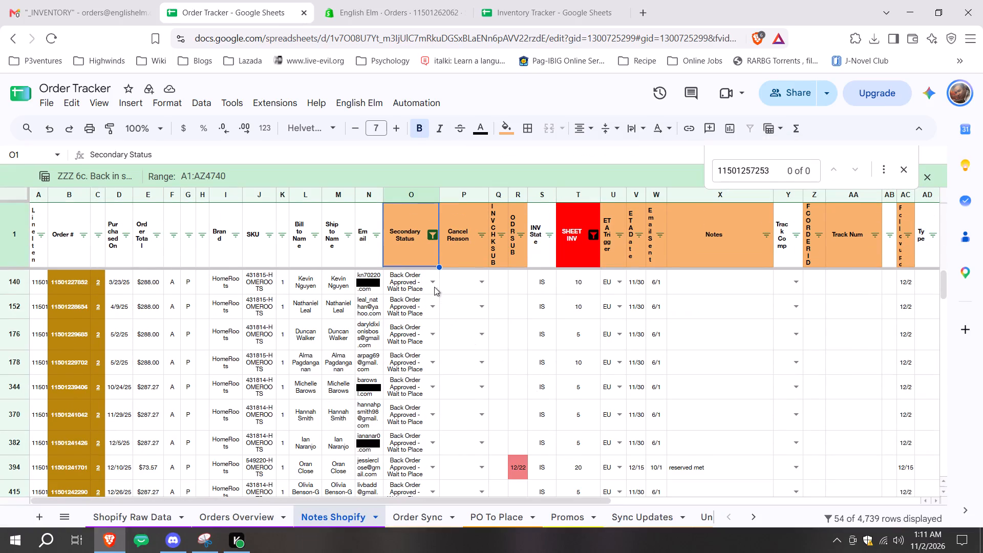
{"action": "left_click", "coordinate": [431, 275]}
{"action": "left_click", "coordinate": [461, 352]}
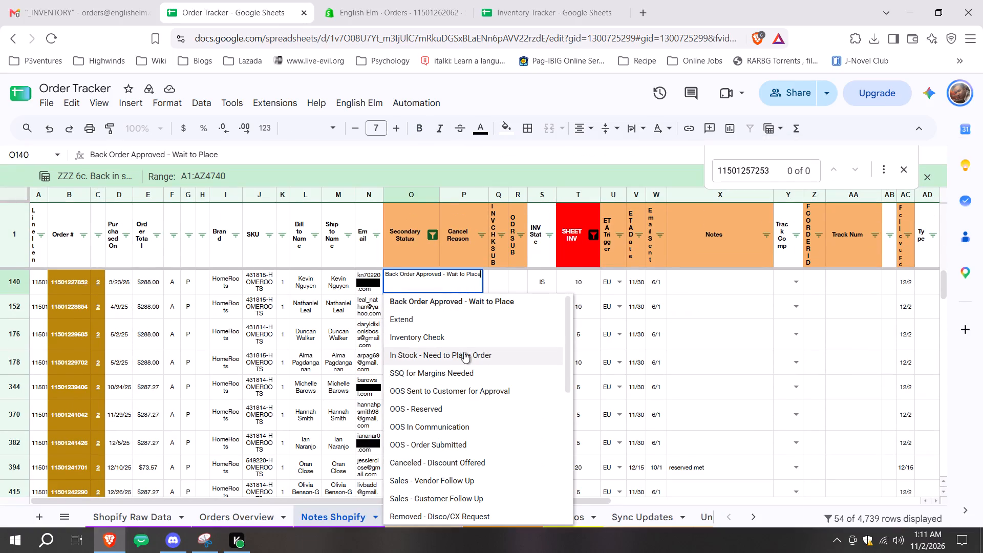
Fill the In Stock - Need to Place Order status from row 140 down through the consecutive HomeRoots orders to row 1226.
{"action": "key", "text": "shift+Down"}
{"action": "key", "text": "shift+Down"}
{"action": "key", "text": "shift+Down"}
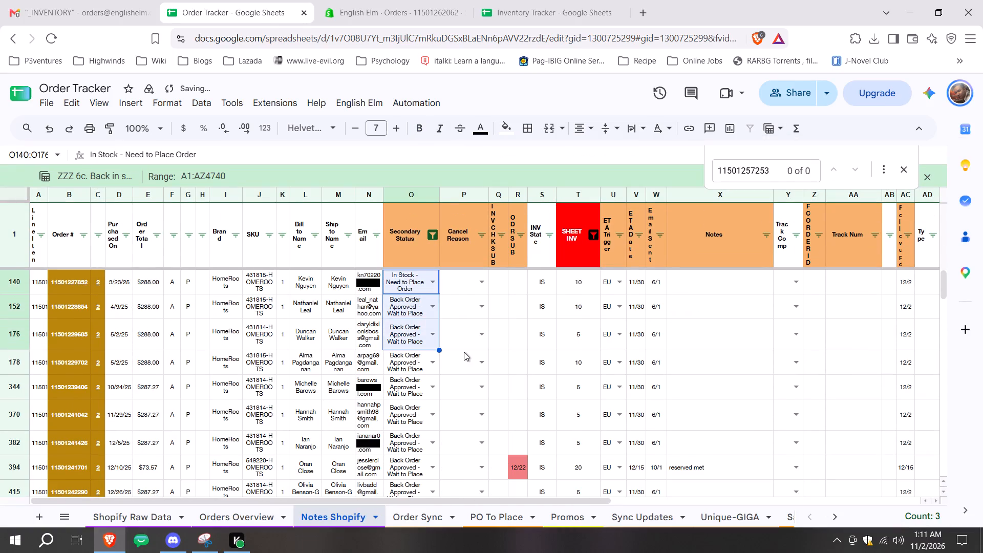
{"action": "key", "text": "shift+Down"}
{"action": "key", "text": "shift+Down"}
{"action": "key", "text": "shift+Down"}
{"action": "key", "text": "shift+Down"}
{"action": "key", "text": "shift+Down"}
{"action": "key", "text": "shift+Down"}
{"action": "key", "text": "shift+Down"}
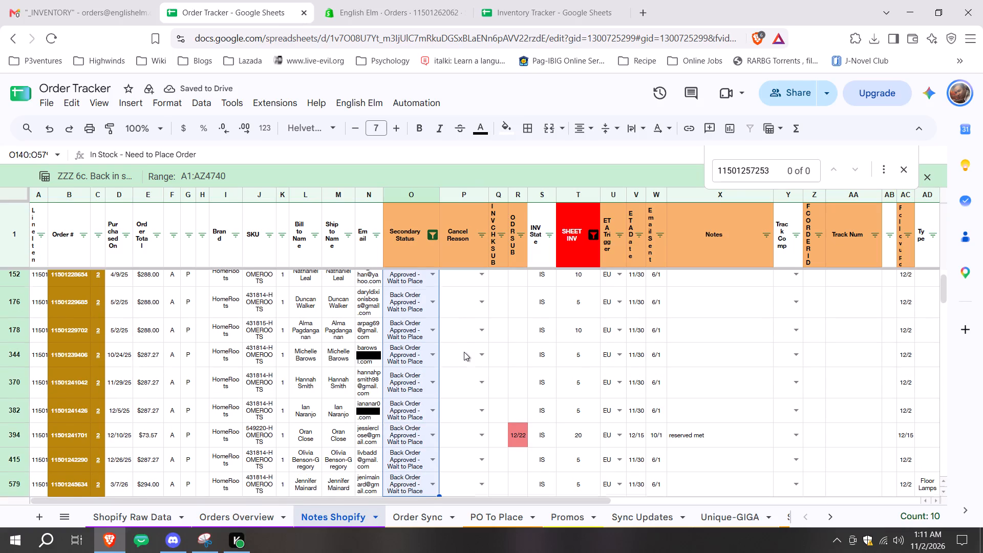
{"action": "key", "text": "shift+Down"}
{"action": "key", "text": "shift+Down"}
{"action": "key", "text": "shift+Down"}
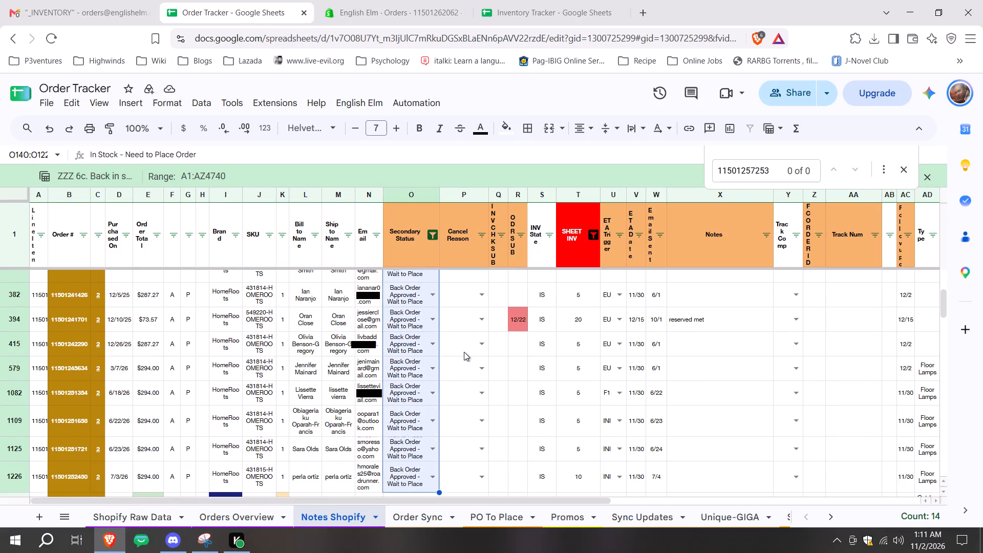
{"action": "key", "text": "shift+Down"}
{"action": "key", "text": "shift+Up"}
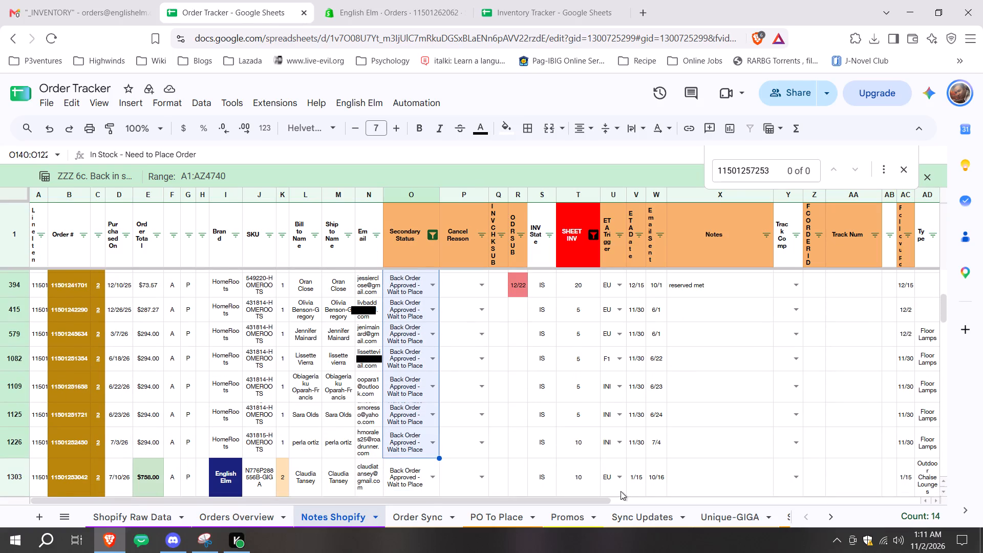
{"action": "left_click_drag", "start_coordinate": [605, 500], "coordinate": [728, 518]}
{"action": "scroll", "coordinate": [752, 421], "scroll_direction": "up", "scroll_amount": 7}
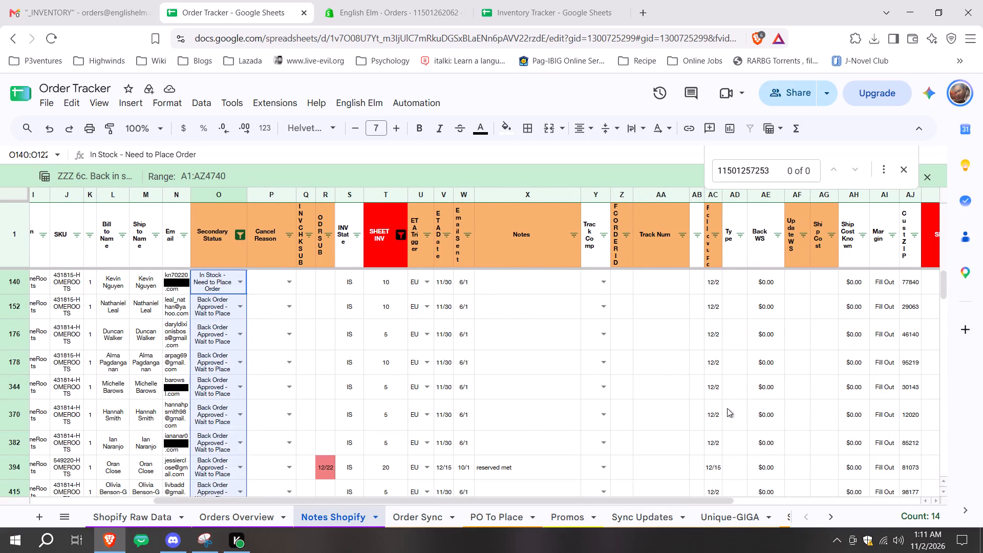
{"action": "key", "text": "ctrl+d"}
Copy the Secondary Status of row 1226 to the HomeRoots order in row 1304, skipping the English Elm order.
{"action": "scroll", "coordinate": [597, 354], "scroll_direction": "down", "scroll_amount": 1}
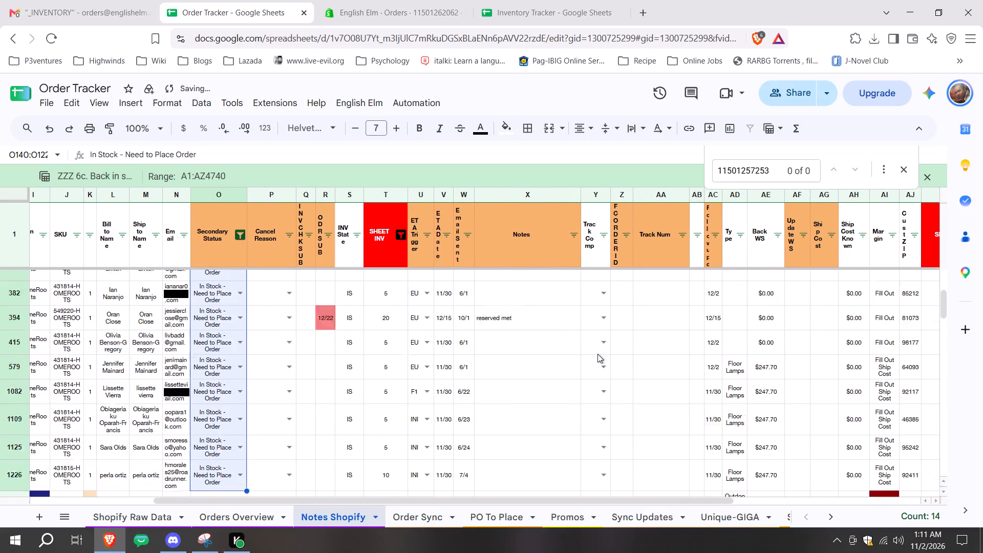
{"action": "scroll", "coordinate": [597, 354], "scroll_direction": "down", "scroll_amount": 1}
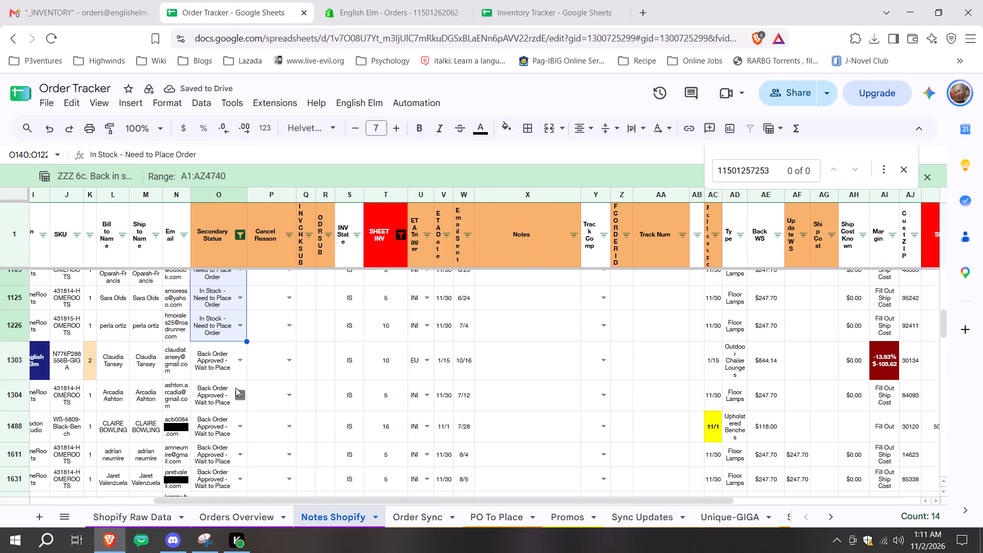
{"action": "left_click", "coordinate": [210, 328]}
{"action": "key", "text": "ctrl+c"}
{"action": "left_click", "coordinate": [224, 400]}
{"action": "key", "text": "ctrl+v"}
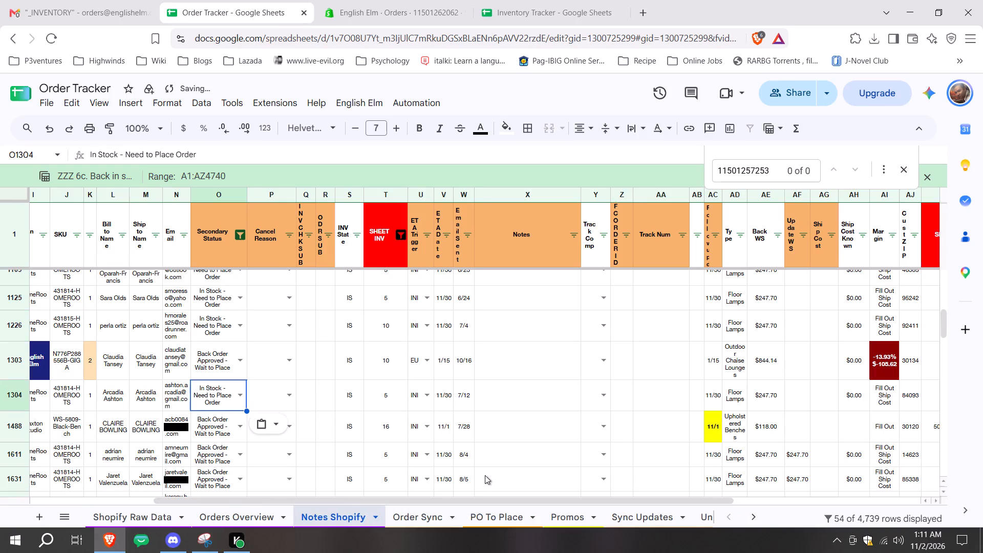
Select the filtered Secondary Status cells from row 1304 down to the HomeRoots order in row 2188.
{"action": "left_click_drag", "start_coordinate": [498, 504], "coordinate": [386, 501]}
{"action": "left_click_drag", "start_coordinate": [443, 501], "coordinate": [253, 495]}
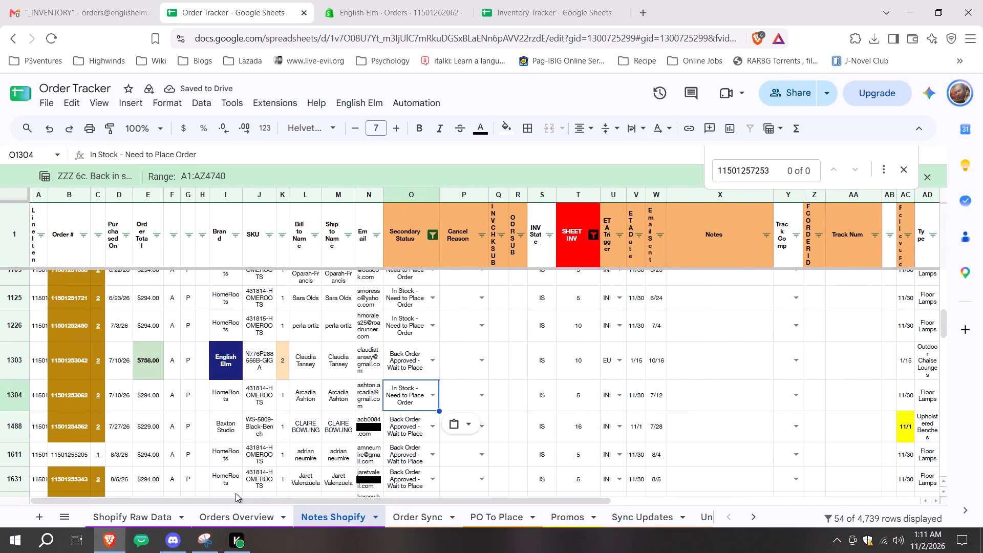
{"action": "key", "text": "shift+Down"}
{"action": "key", "text": "shift+Down"}
{"action": "key", "text": "shift+Down"}
{"action": "key", "text": "shift+Down"}
{"action": "key", "text": "shift+Down"}
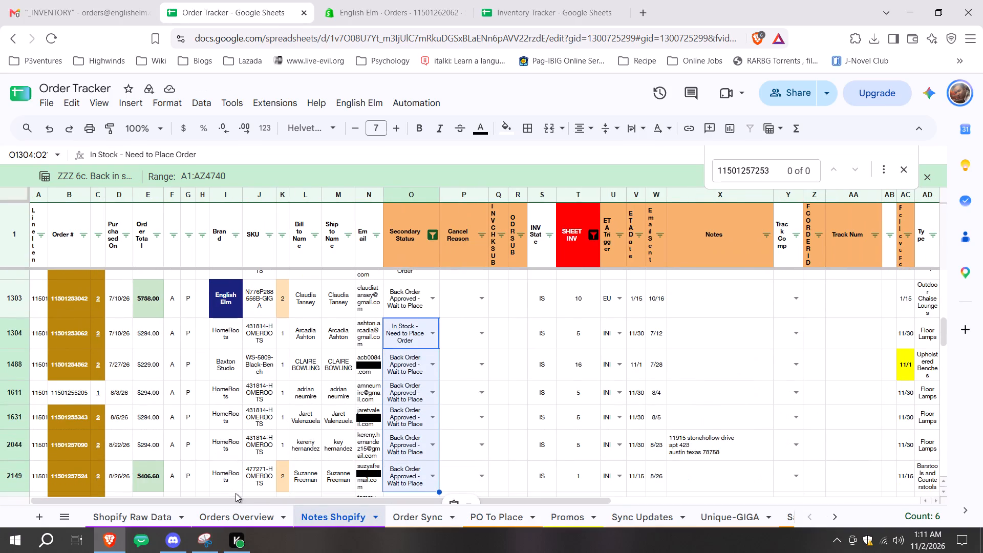
{"action": "key", "text": "shift+Down"}
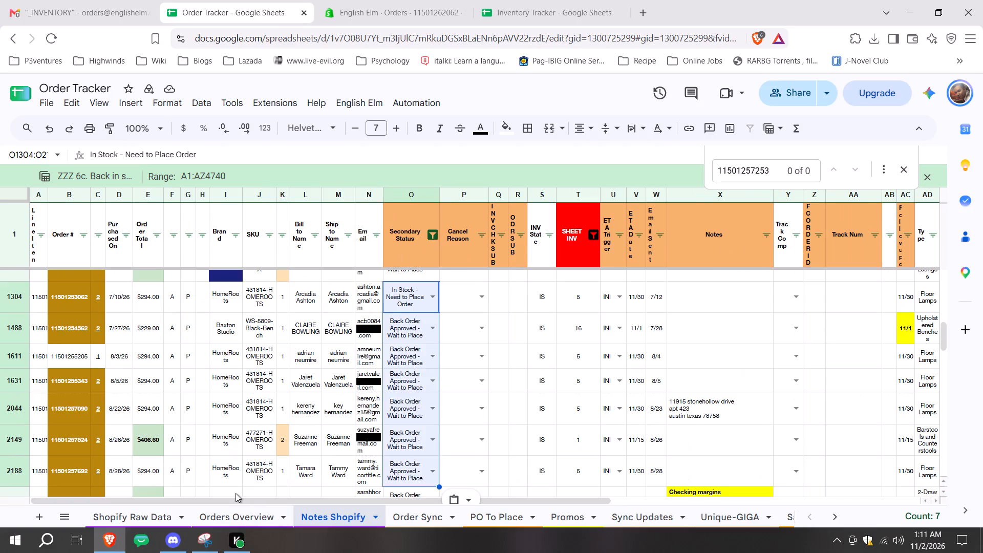
{"action": "key", "text": "shift+Down"}
{"action": "key", "text": "shift+Down"}
{"action": "key", "text": "shift+Up"}
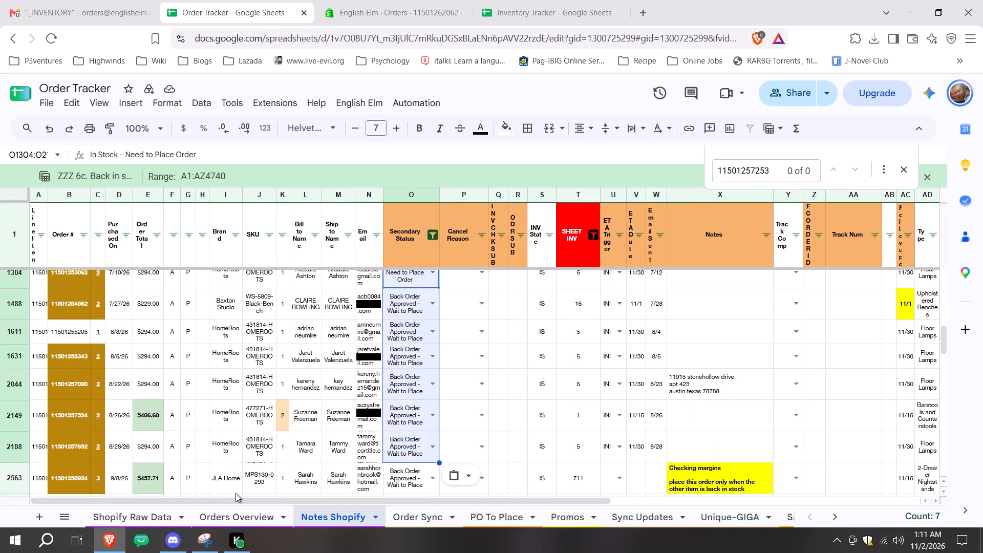
Fill the In Stock - Need to Place Order status down through the selected Secondary Status cells from row 1304 to row 2188.
{"action": "key", "text": "ctrl+d"}
Copy the Secondary Status of row 2188 to the HomeRoots orders in rows 2904 and 3091.
{"action": "left_click", "coordinate": [407, 448]}
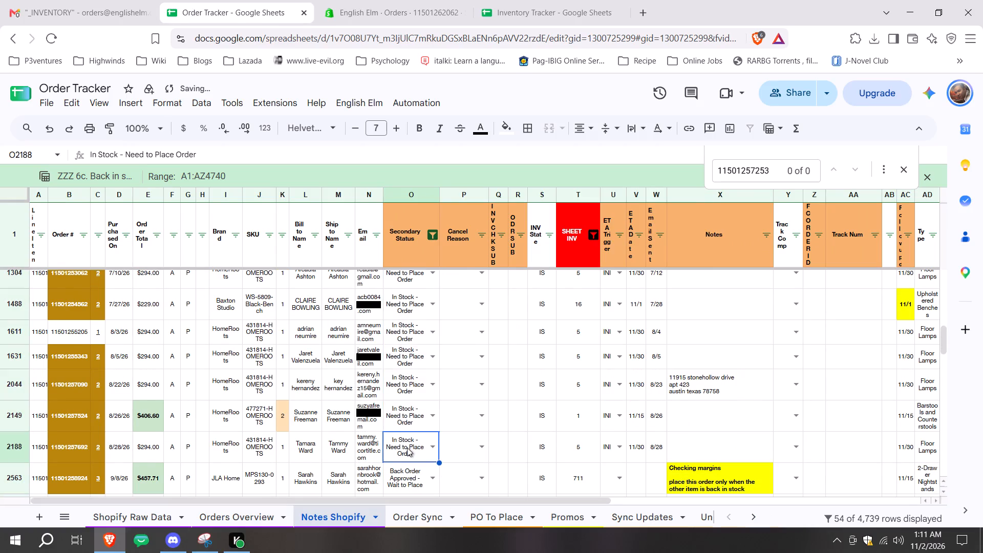
{"action": "key", "text": "ctrl+c"}
{"action": "scroll", "coordinate": [434, 427], "scroll_direction": "down", "scroll_amount": 2}
{"action": "scroll", "coordinate": [448, 358], "scroll_direction": "up", "scroll_amount": 1}
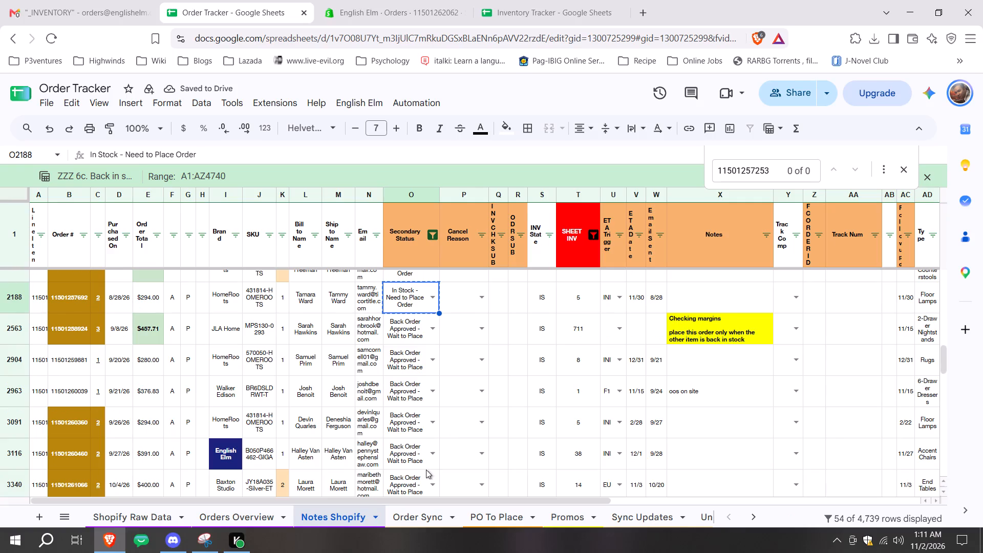
{"action": "left_click", "coordinate": [399, 358]}
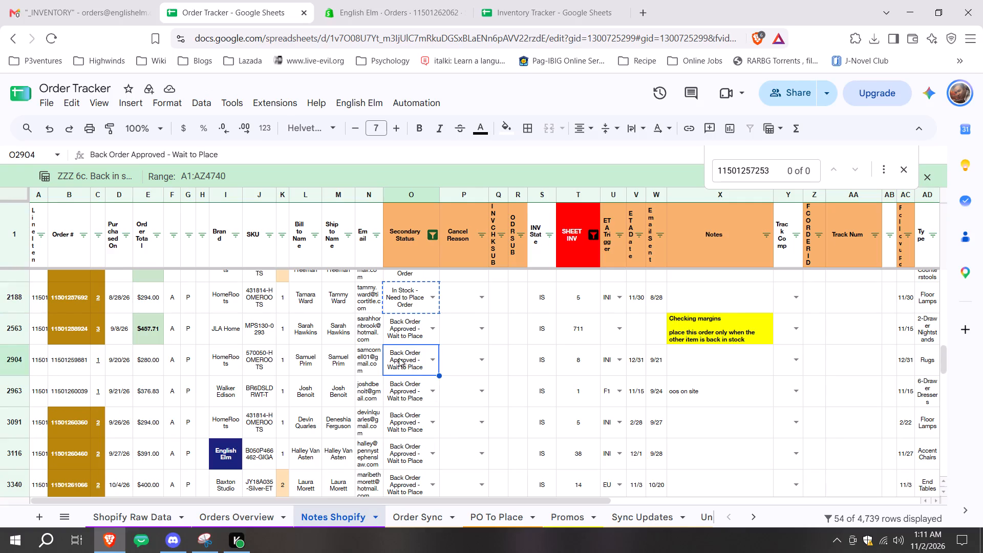
{"action": "key", "text": "ctrl+v"}
{"action": "left_click", "coordinate": [401, 418]}
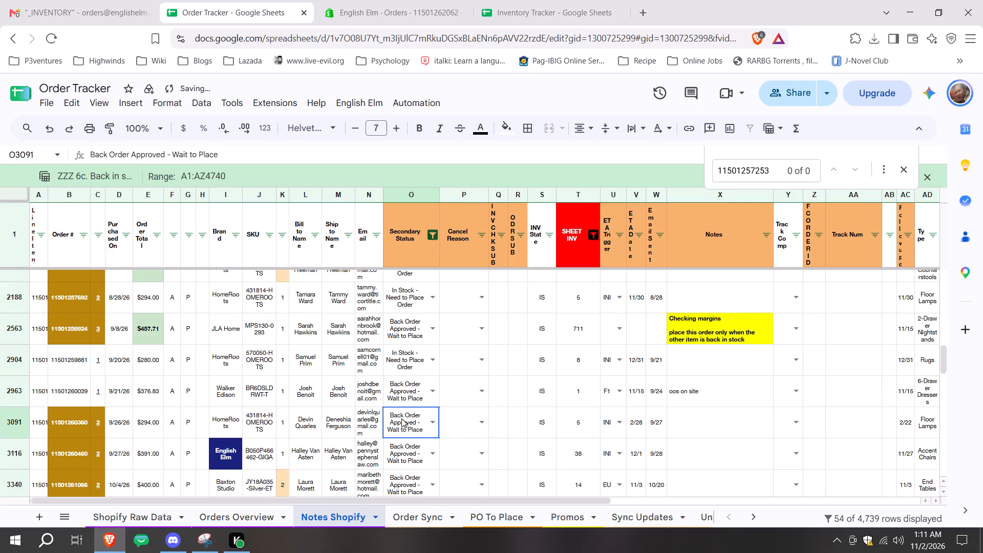
{"action": "key", "text": "ctrl+v"}
{"action": "left_click", "coordinate": [408, 457]}
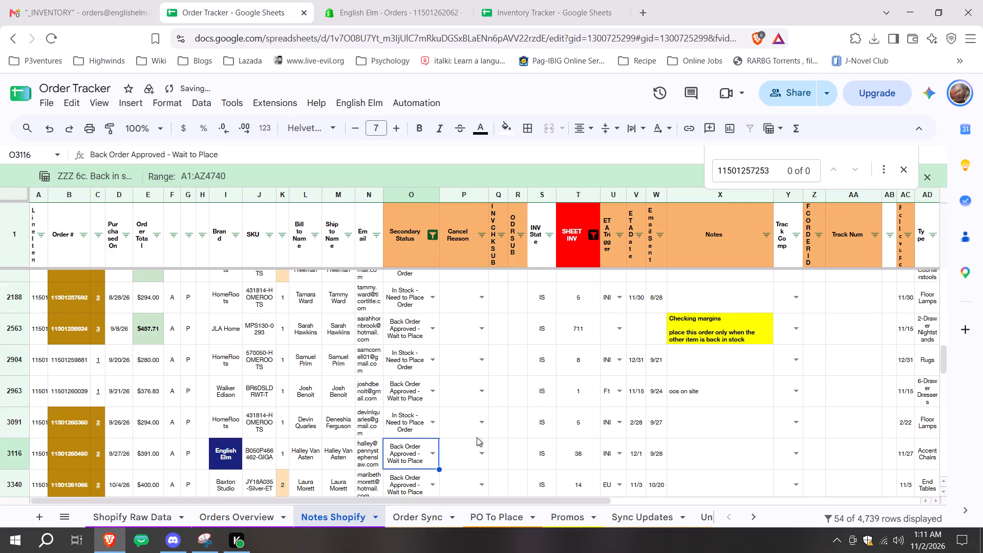
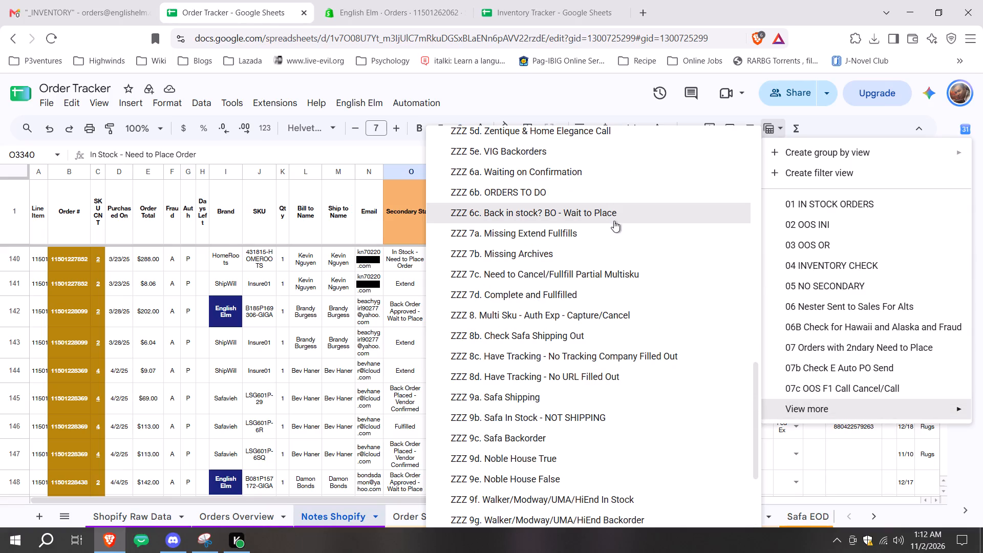
Look through the extended list of saved filter views for the Notes Shopify sheet to find the one to apply.
{"action": "scroll", "coordinate": [607, 173], "scroll_direction": "up", "scroll_amount": 1}
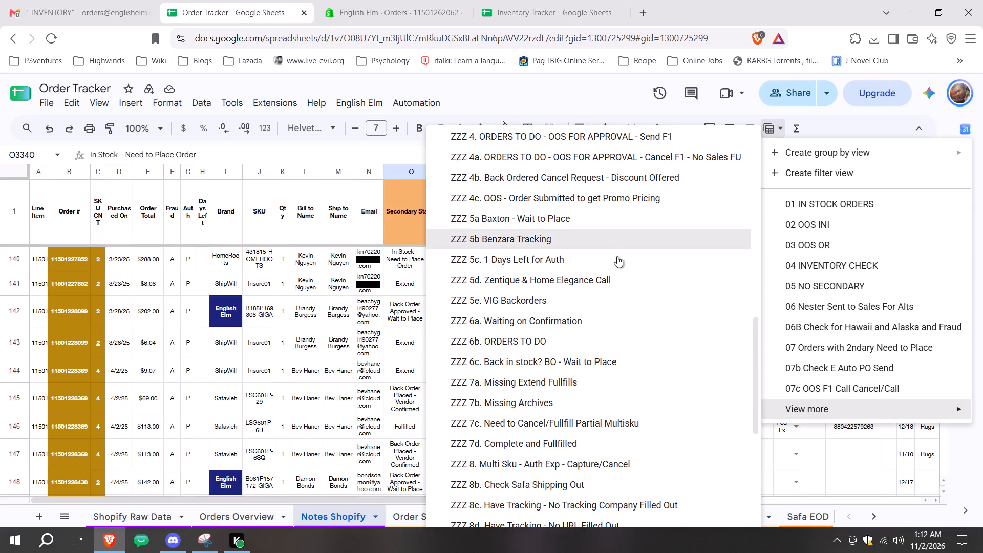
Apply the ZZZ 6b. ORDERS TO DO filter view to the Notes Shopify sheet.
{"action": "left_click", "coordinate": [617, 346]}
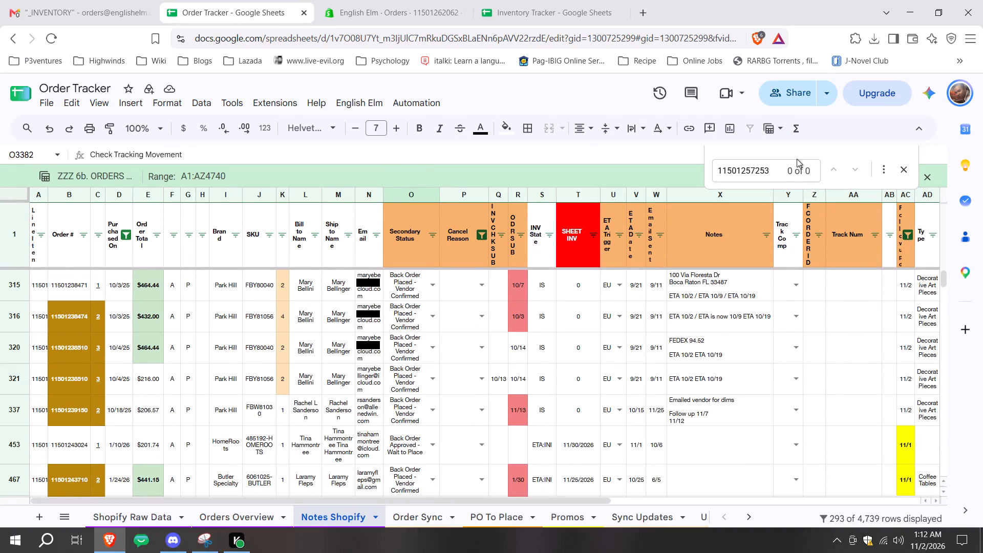
Switch the Notes Shopify sheet to the ZZZ 9z filter view whose name starts with Chris'.
{"action": "left_click", "coordinate": [779, 120]}
{"action": "scroll", "coordinate": [621, 354], "scroll_direction": "down", "scroll_amount": 5}
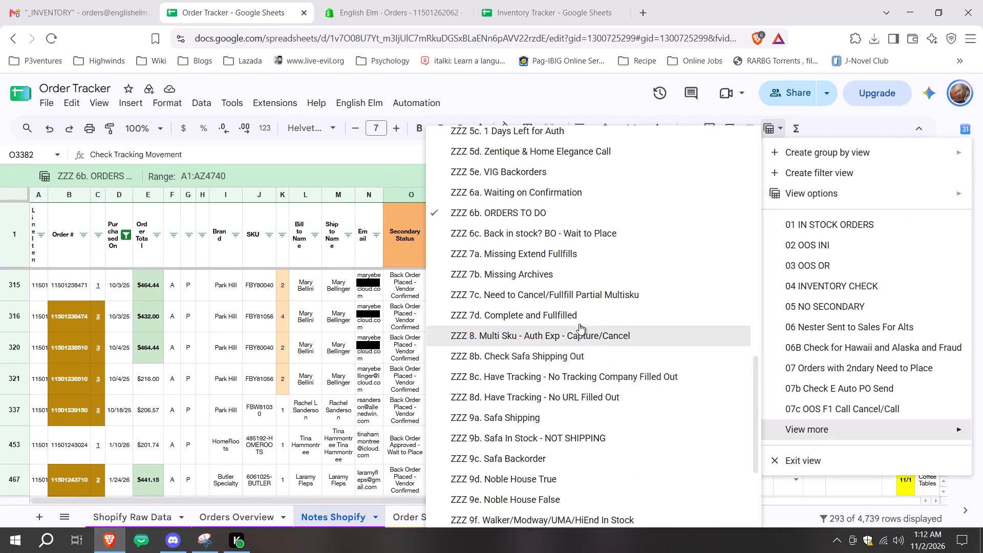
{"action": "scroll", "coordinate": [579, 324], "scroll_direction": "down", "scroll_amount": 5}
{"action": "left_click", "coordinate": [529, 392]}
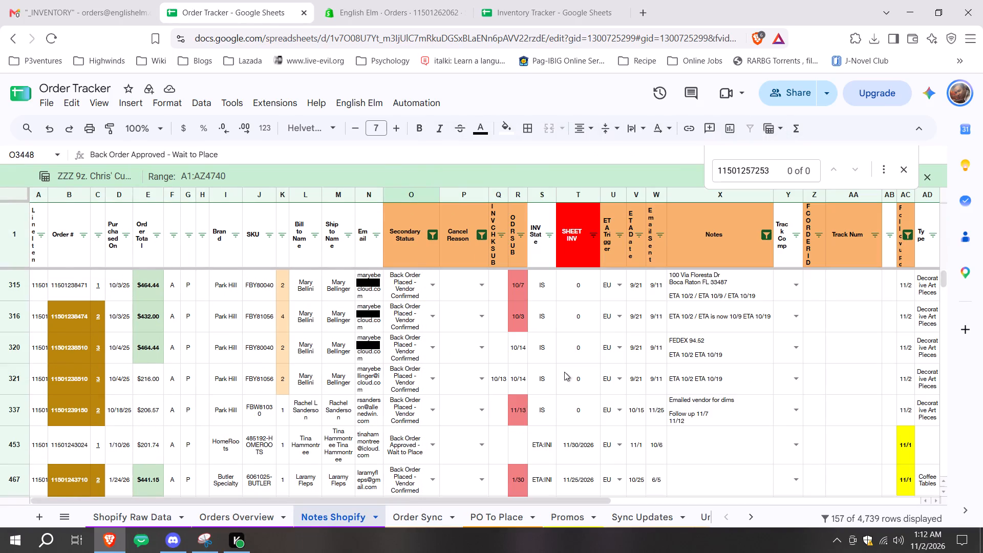
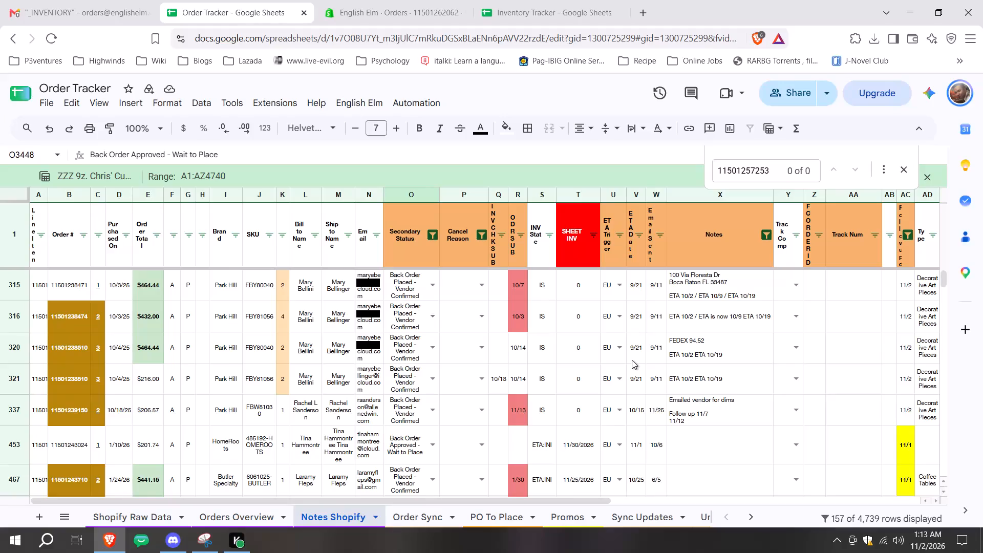
Filter the Secondary Status column to show only Back Order Approved - Wait to Place orders.
{"action": "scroll", "coordinate": [632, 359], "scroll_direction": "down", "scroll_amount": 4}
{"action": "scroll", "coordinate": [650, 360], "scroll_direction": "up", "scroll_amount": 8}
{"action": "scroll", "coordinate": [689, 376], "scroll_direction": "down", "scroll_amount": 5}
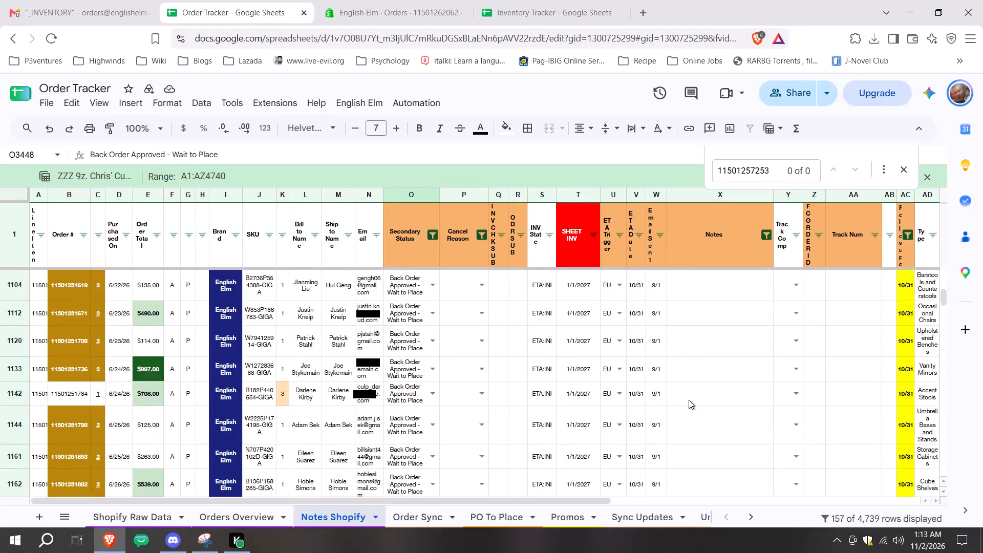
{"action": "scroll", "coordinate": [692, 405], "scroll_direction": "up", "scroll_amount": 11}
{"action": "left_click", "coordinate": [431, 232]}
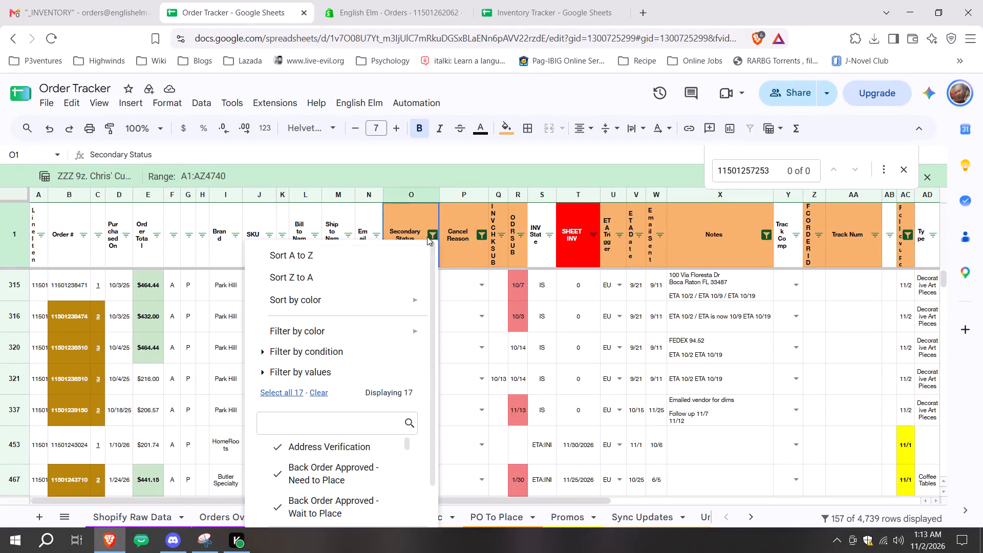
{"action": "left_click", "coordinate": [328, 387]}
{"action": "left_click", "coordinate": [375, 502]}
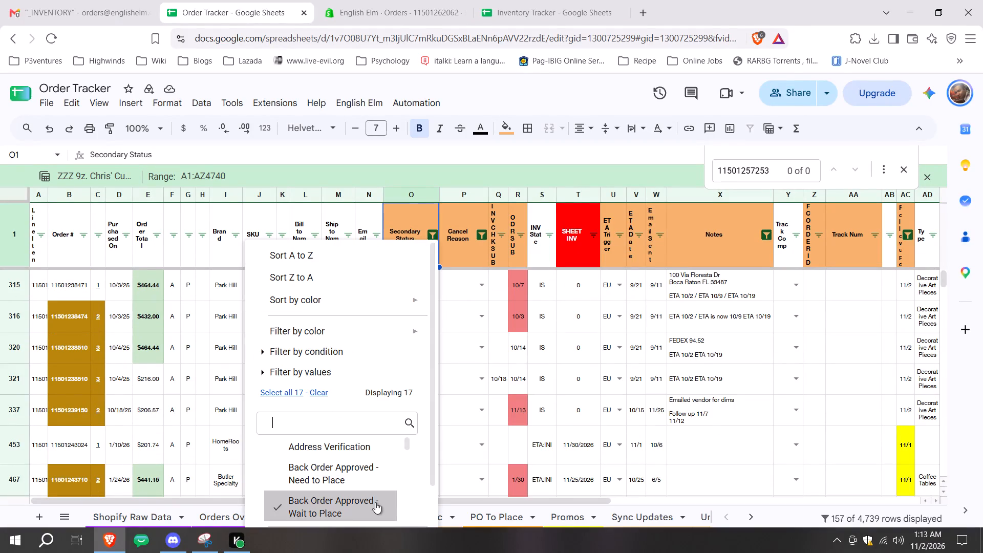
{"action": "scroll", "coordinate": [360, 399], "scroll_direction": "down", "scroll_amount": 2}
{"action": "left_click", "coordinate": [404, 504]}
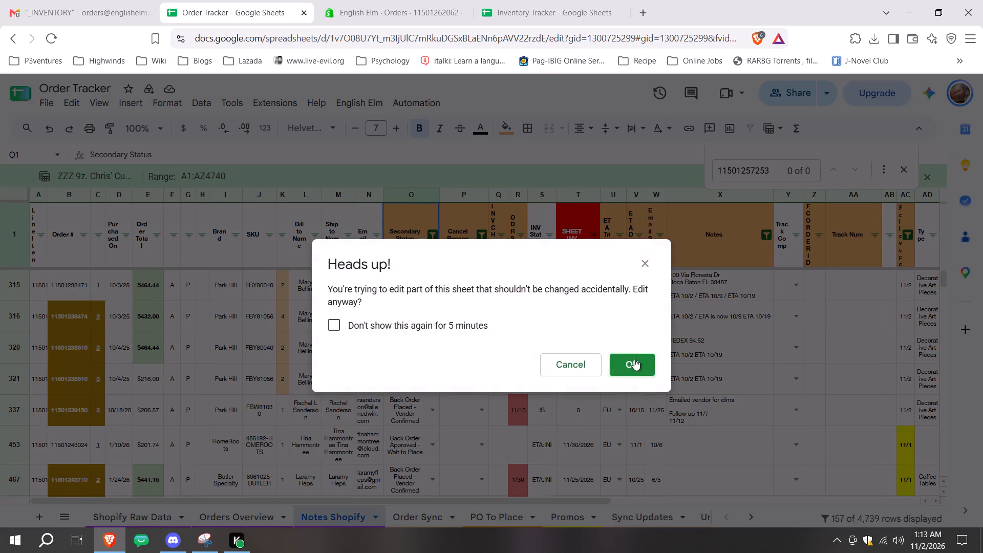
{"action": "left_click", "coordinate": [634, 359]}
{"action": "scroll", "coordinate": [675, 387], "scroll_direction": "down", "scroll_amount": 5}
{"action": "scroll", "coordinate": [679, 422], "scroll_direction": "up", "scroll_amount": 5}
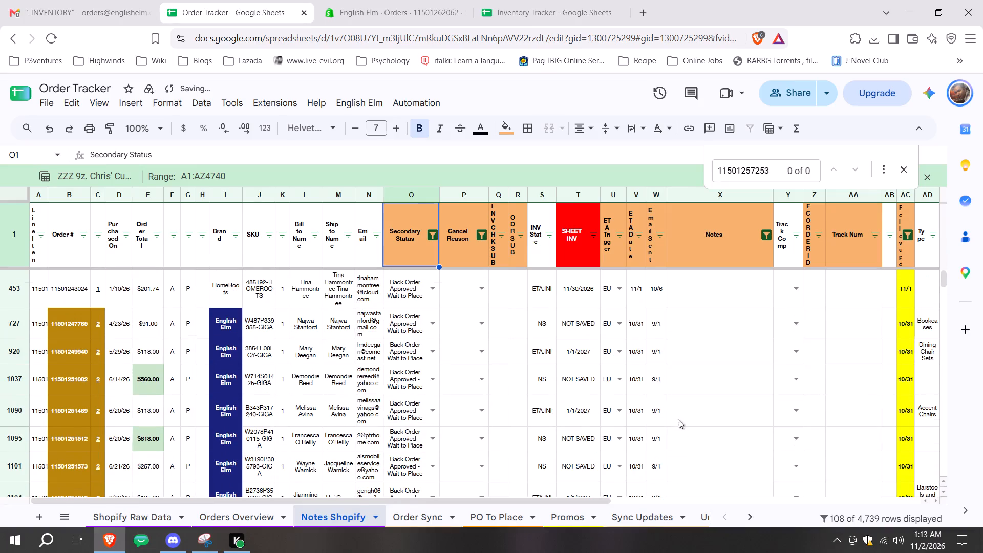
{"action": "scroll", "coordinate": [678, 419], "scroll_direction": "up", "scroll_amount": 6}
Filter the ETA Date column to show only 11/15 and 11/16.
{"action": "left_click", "coordinate": [639, 227]}
{"action": "left_click", "coordinate": [643, 235]}
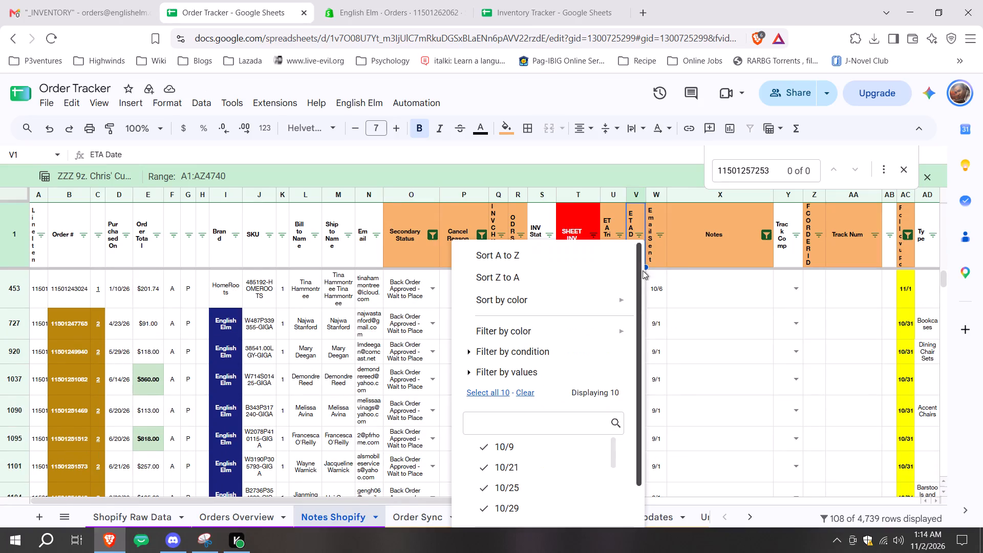
{"action": "scroll", "coordinate": [569, 461], "scroll_direction": "down", "scroll_amount": 8}
{"action": "left_click", "coordinate": [537, 349]}
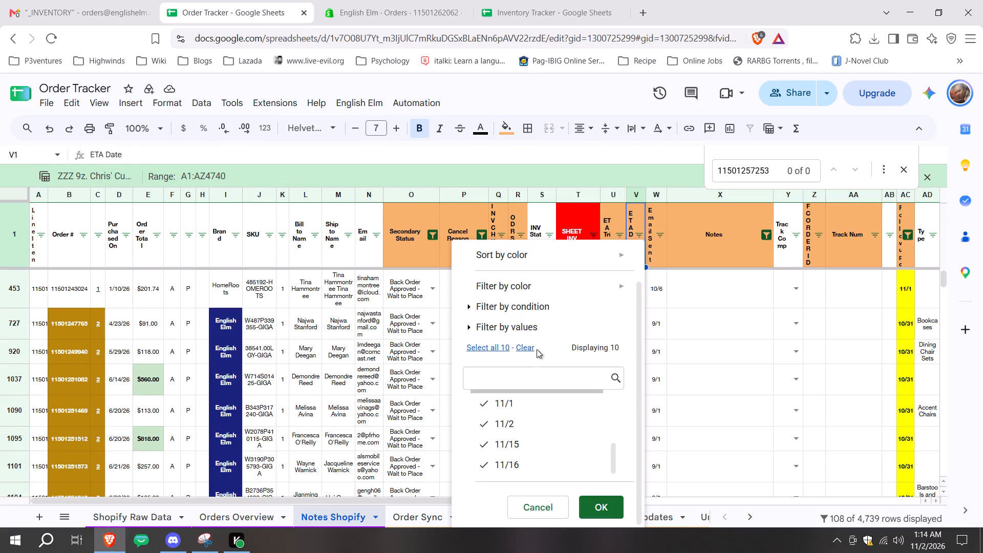
{"action": "left_click", "coordinate": [527, 441]}
{"action": "left_click", "coordinate": [533, 338]}
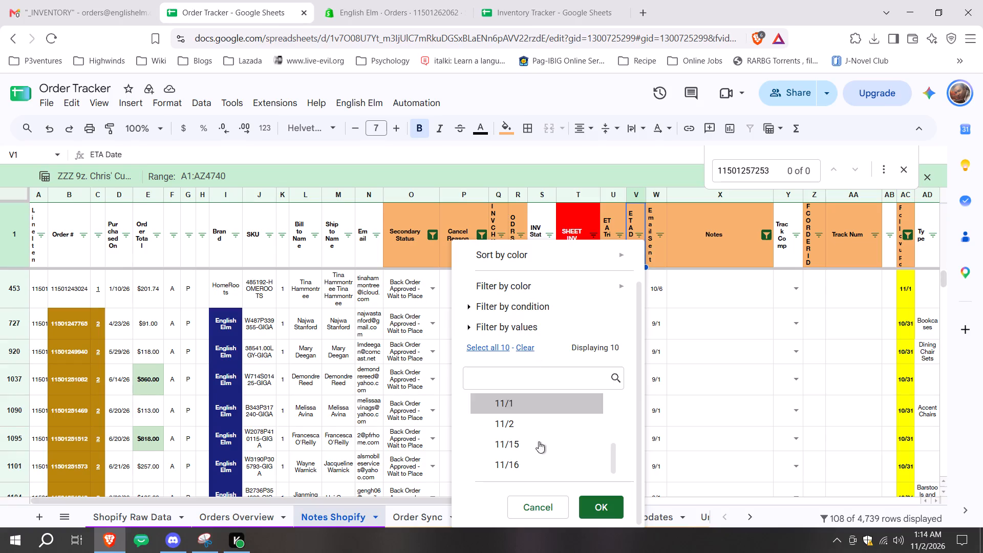
{"action": "left_click", "coordinate": [548, 478]}
{"action": "left_click", "coordinate": [548, 471]}
{"action": "left_click", "coordinate": [554, 453]}
{"action": "left_click", "coordinate": [593, 501]}
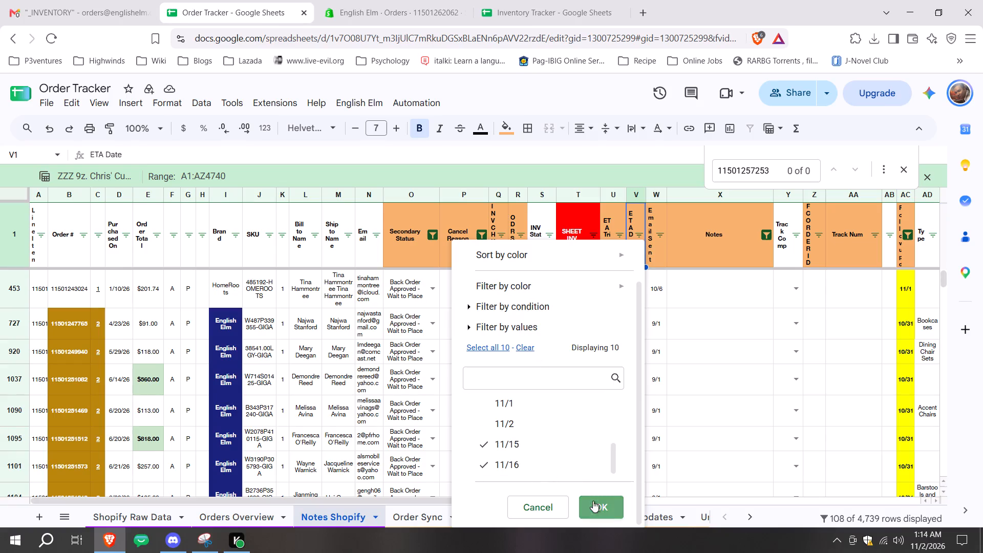
{"action": "left_click", "coordinate": [644, 338]}
{"action": "left_click", "coordinate": [646, 376]}
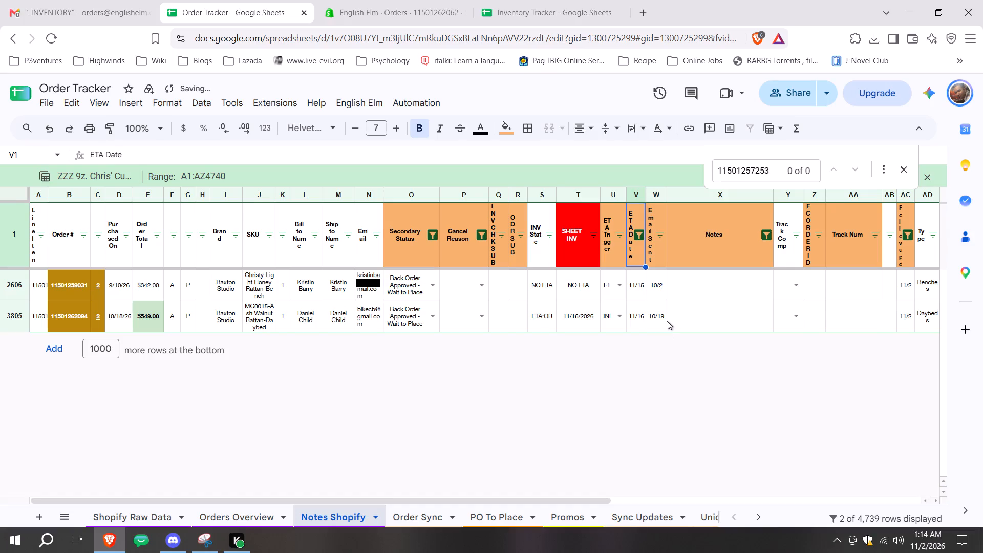
Copy each Baxton Studio order's ETA Date into its follow-up date in column AC as values only: 11/15 and 11/16.
{"action": "left_click", "coordinate": [635, 296]}
{"action": "key", "text": "ctrl+c"}
{"action": "left_click", "coordinate": [914, 291]}
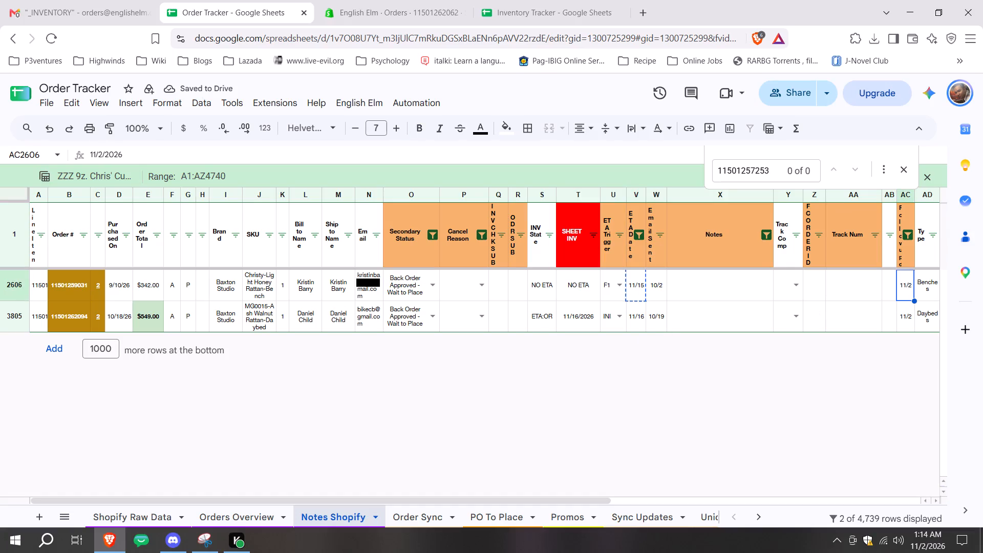
{"action": "key", "text": "ctrl+shift+v"}
{"action": "left_click", "coordinate": [645, 315]}
{"action": "key", "text": "ctrl+c"}
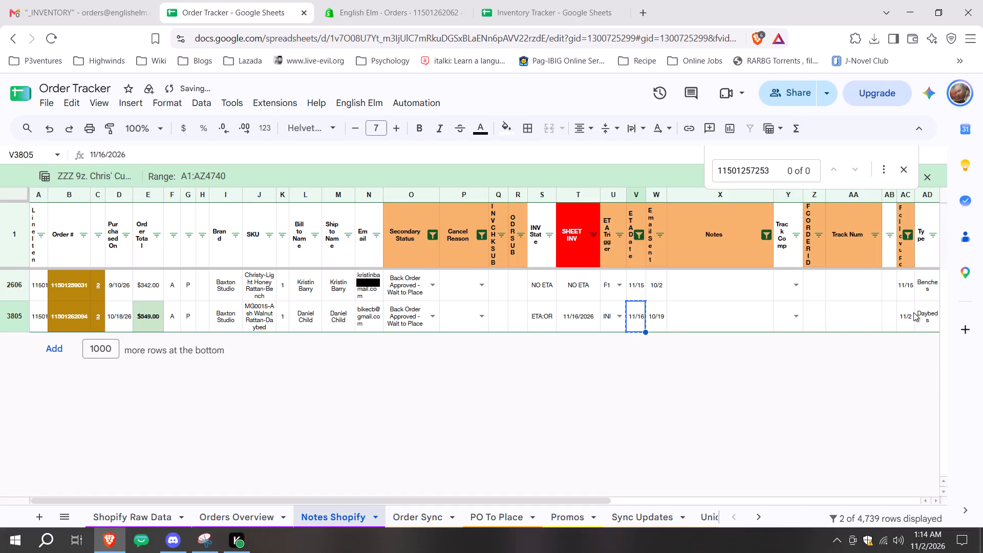
{"action": "left_click", "coordinate": [912, 311]}
{"action": "key", "text": "ctrl+shift+v"}
Reset the ETA Date filter to include all dates.
{"action": "left_click", "coordinate": [645, 239]}
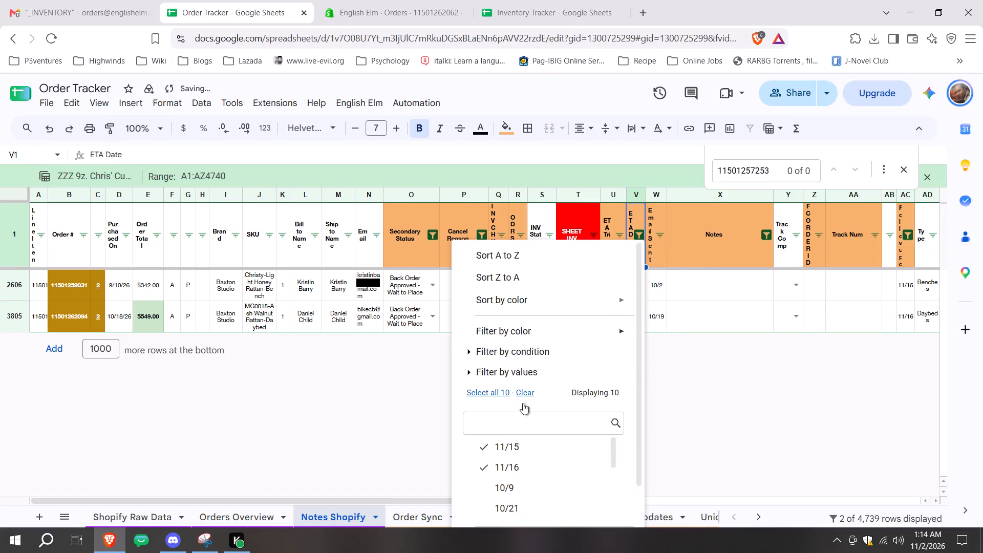
{"action": "left_click", "coordinate": [500, 384]}
{"action": "scroll", "coordinate": [564, 398], "scroll_direction": "down", "scroll_amount": 3}
{"action": "left_click", "coordinate": [598, 490]}
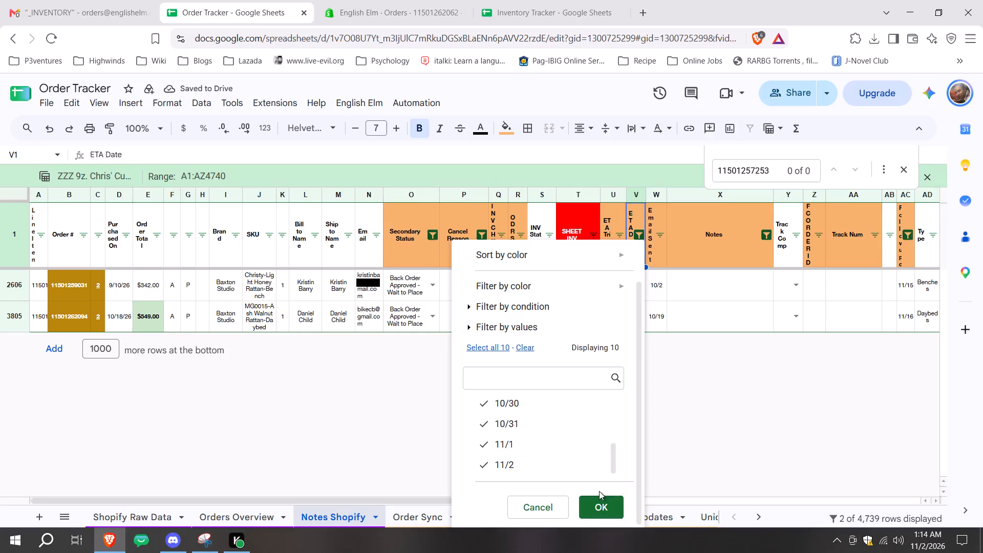
{"action": "left_click", "coordinate": [599, 491]}
{"action": "left_click", "coordinate": [609, 507]}
{"action": "left_click", "coordinate": [644, 373]}
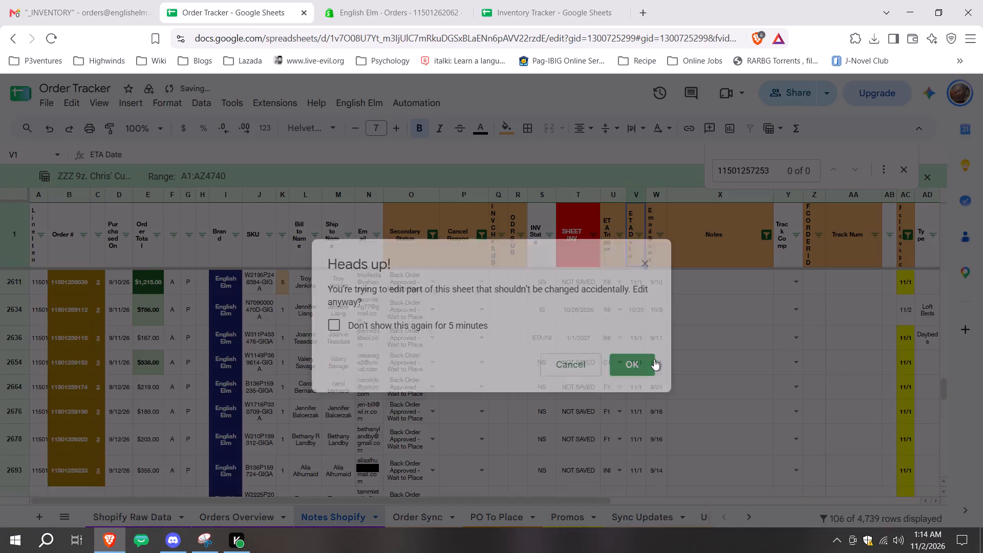
Filter the SHEET INV column to only the dates from 11/09/2026 through 1/31/2027, leaving out NO ETA, NOT SAVED and #N/A.
{"action": "left_click", "coordinate": [594, 232]}
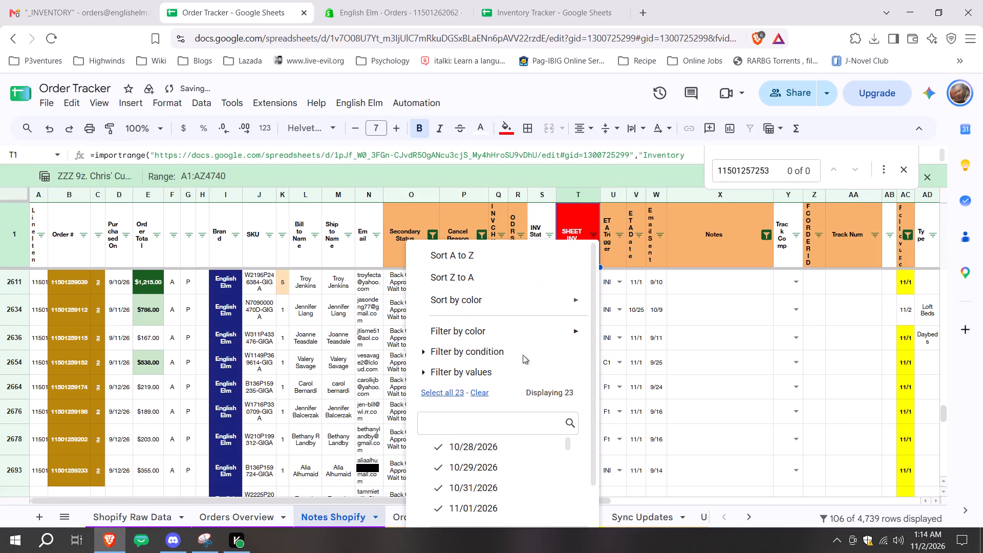
{"action": "left_click", "coordinate": [473, 398]}
{"action": "scroll", "coordinate": [502, 397], "scroll_direction": "down", "scroll_amount": 10}
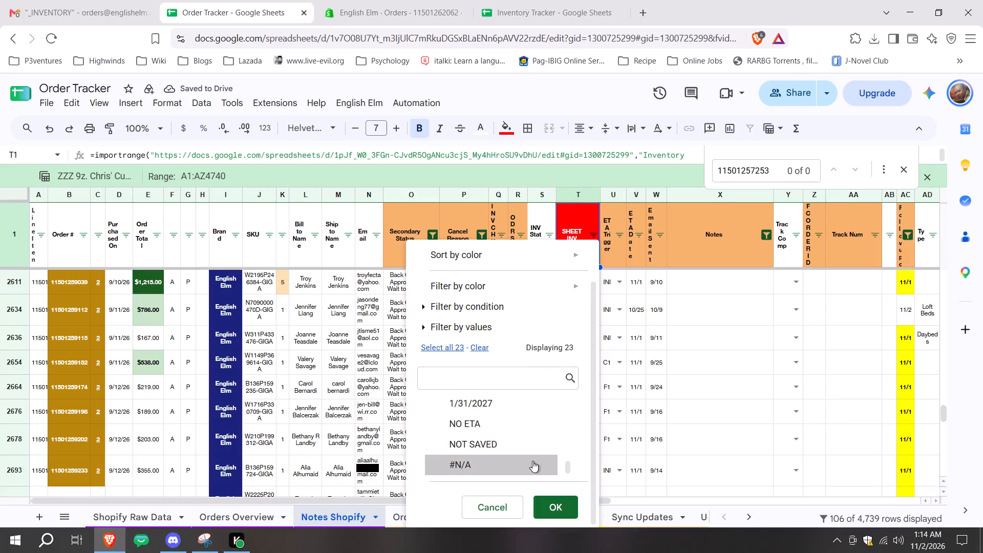
{"action": "left_click", "coordinate": [528, 410]}
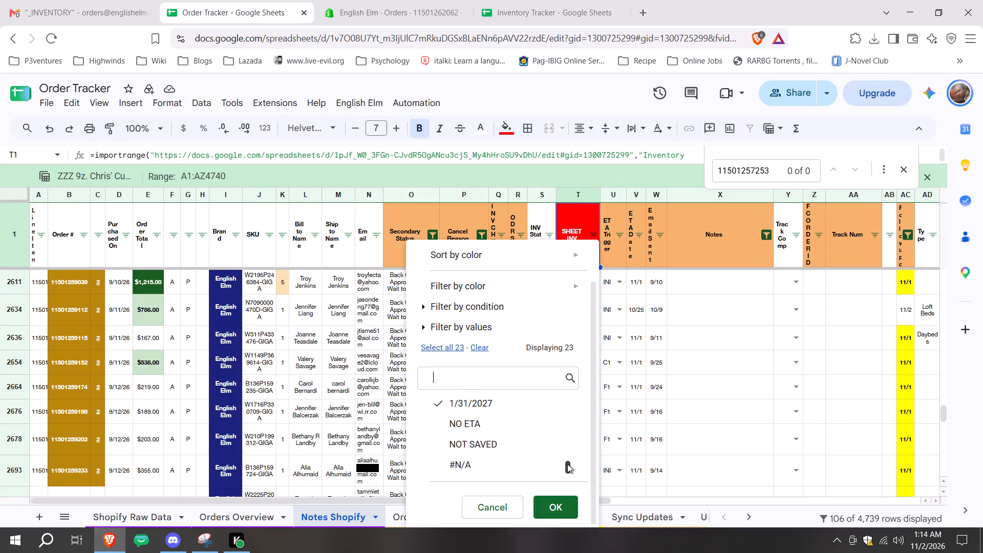
{"action": "left_click_drag", "start_coordinate": [567, 464], "coordinate": [567, 453]}
{"action": "left_click", "coordinate": [541, 442]}
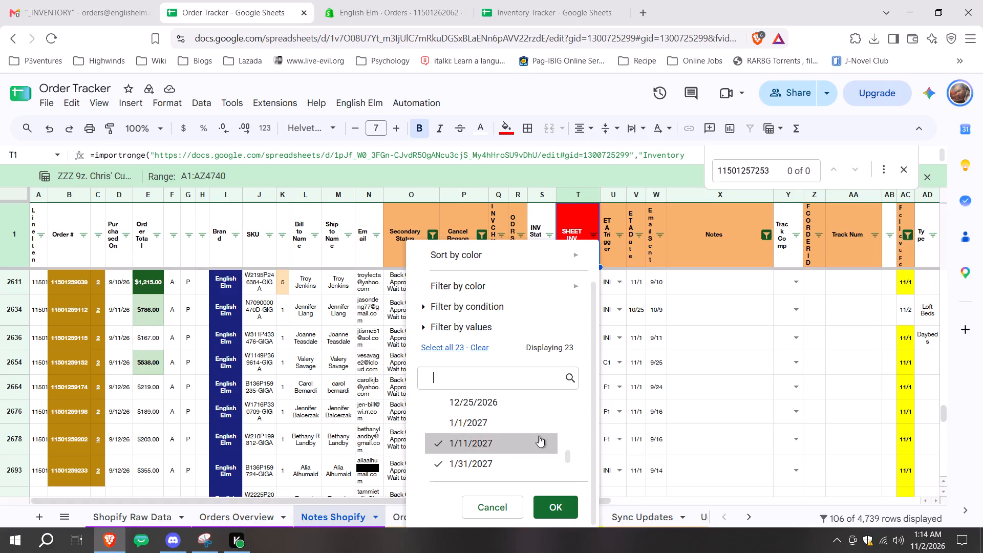
{"action": "left_click", "coordinate": [540, 426]}
{"action": "left_click", "coordinate": [540, 410]}
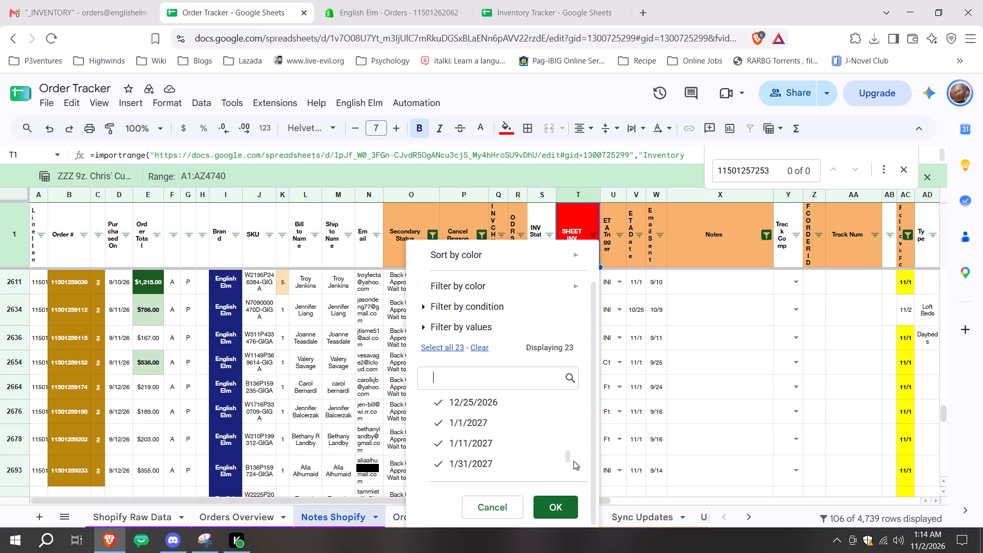
{"action": "left_click_drag", "start_coordinate": [566, 458], "coordinate": [564, 453]}
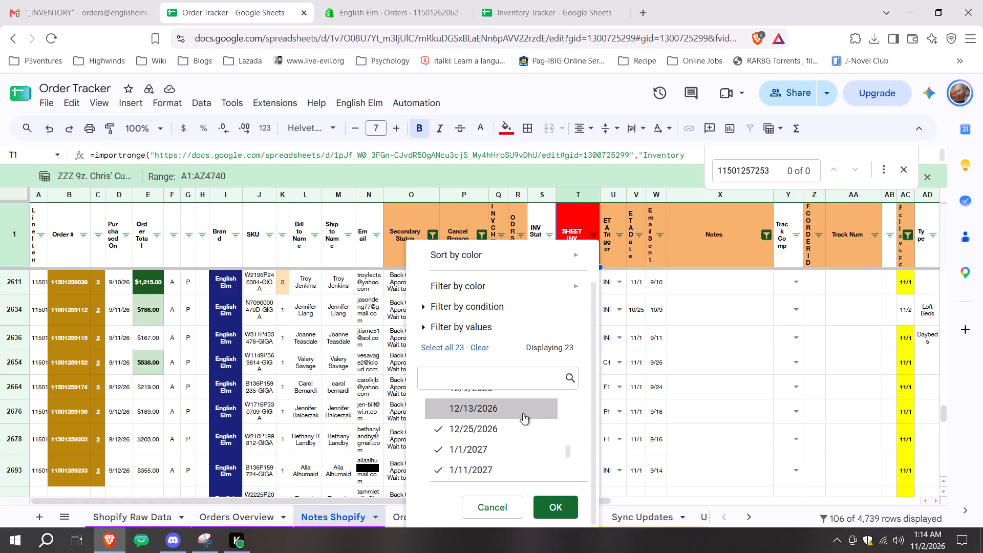
{"action": "left_click", "coordinate": [523, 412]}
{"action": "left_click_drag", "start_coordinate": [567, 451], "coordinate": [567, 442]}
{"action": "left_click", "coordinate": [539, 440]}
{"action": "left_click", "coordinate": [529, 428]}
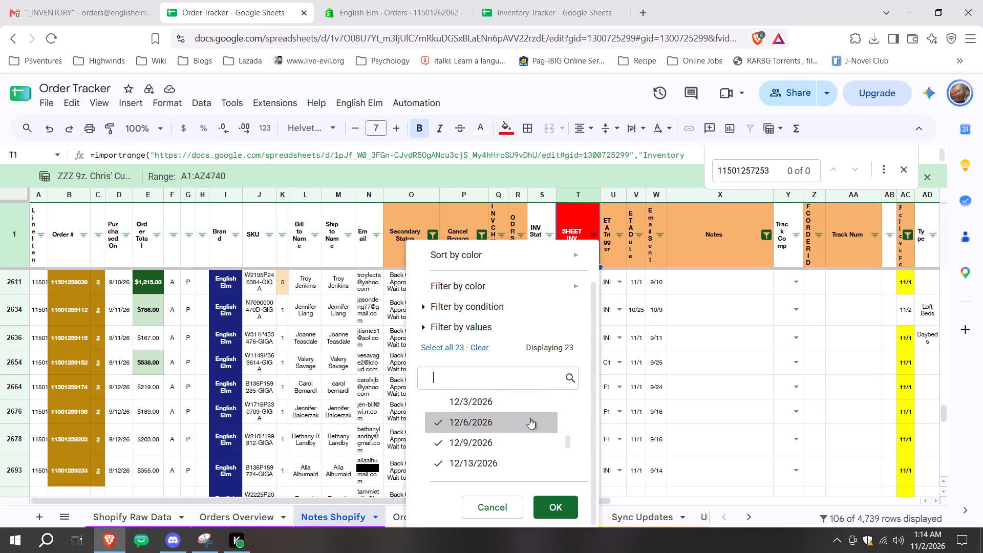
{"action": "left_click", "coordinate": [529, 410]}
{"action": "left_click", "coordinate": [567, 446]}
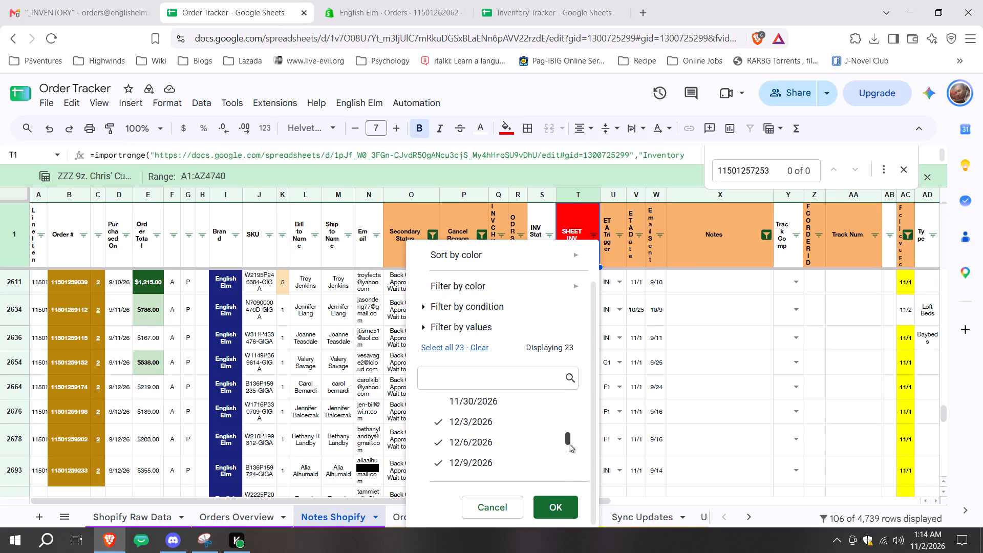
{"action": "left_click", "coordinate": [544, 402]}
{"action": "left_click_drag", "start_coordinate": [566, 438], "coordinate": [567, 429]}
{"action": "left_click", "coordinate": [536, 440]}
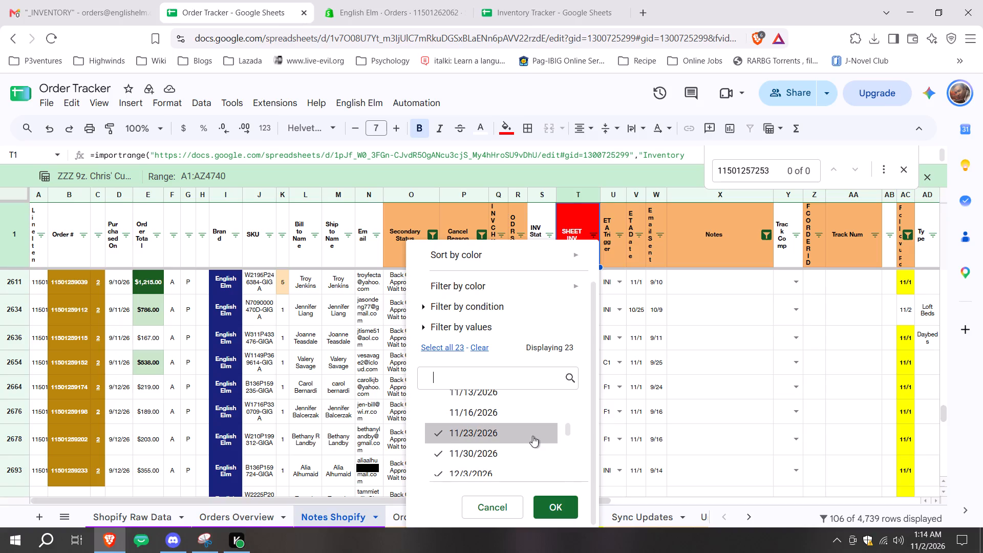
{"action": "left_click", "coordinate": [535, 424]}
{"action": "left_click", "coordinate": [535, 424]}
{"action": "left_click", "coordinate": [535, 418]}
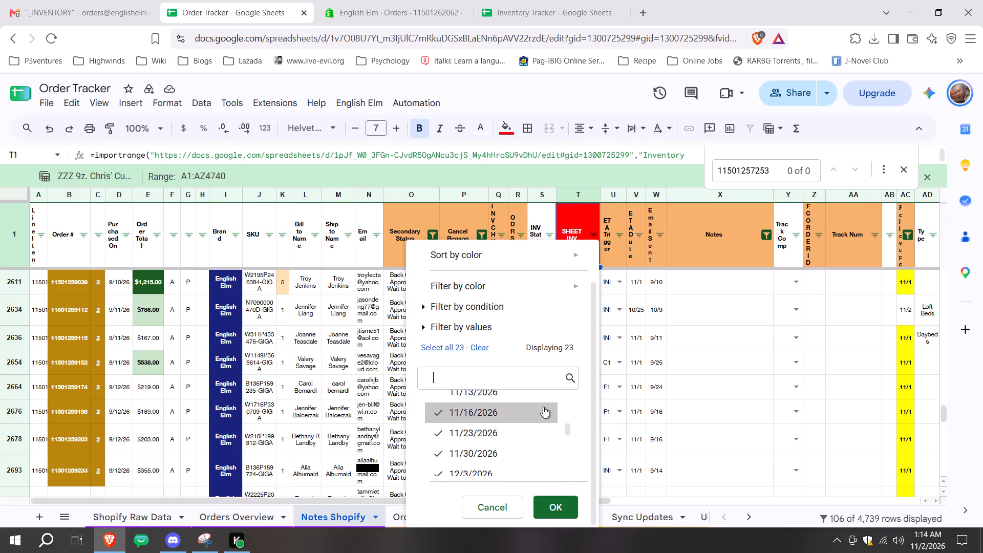
{"action": "left_click", "coordinate": [551, 399]}
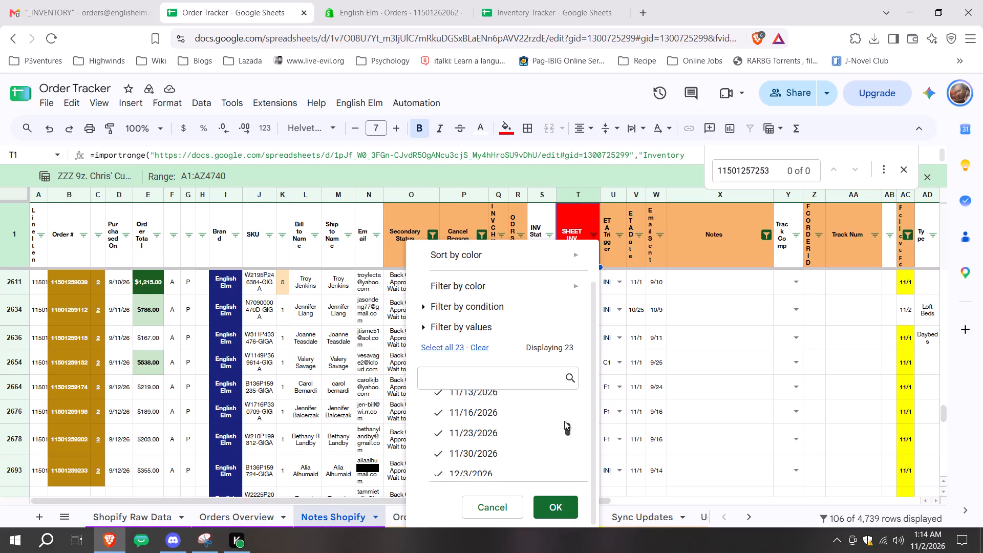
{"action": "left_click_drag", "start_coordinate": [567, 427], "coordinate": [572, 418]}
{"action": "left_click", "coordinate": [541, 429]}
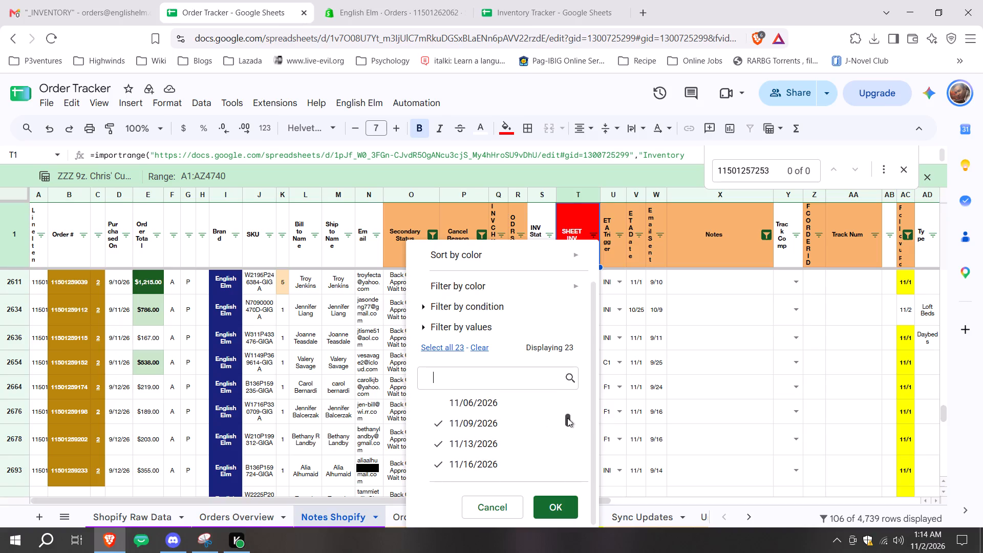
{"action": "left_click_drag", "start_coordinate": [564, 422], "coordinate": [564, 408]}
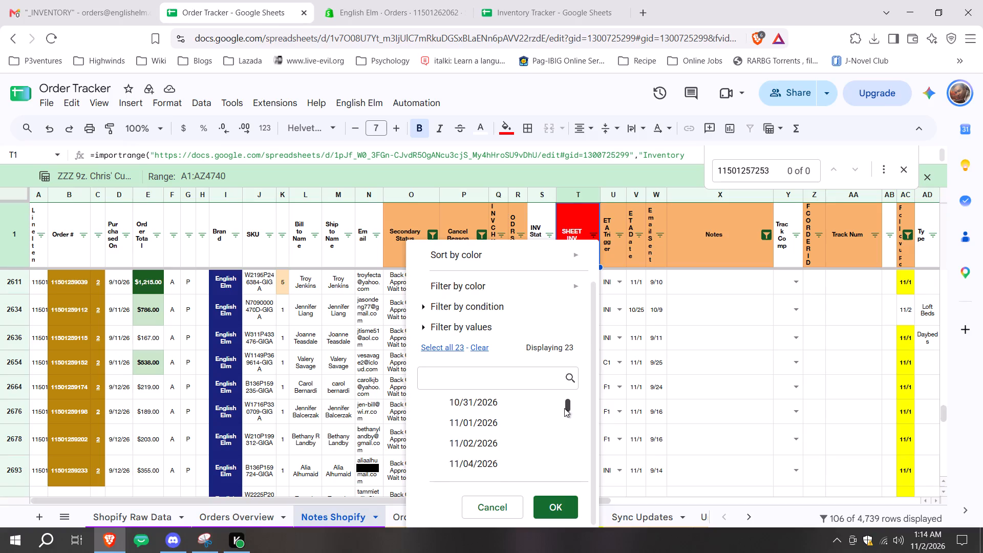
{"action": "left_click", "coordinate": [553, 504]}
{"action": "left_click", "coordinate": [626, 367]}
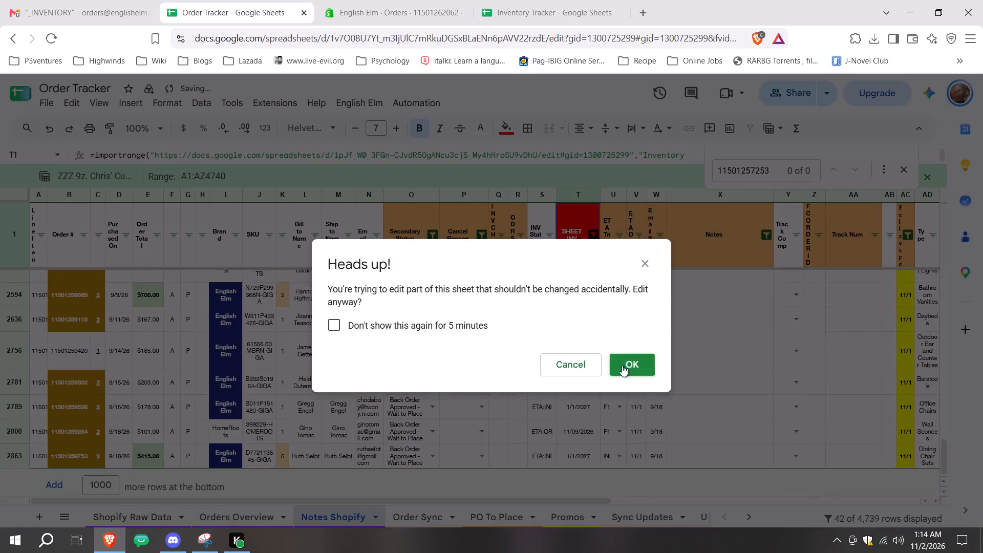
Fill the ETA Trigger value EU from the first filtered order down through all the filtered orders.
{"action": "scroll", "coordinate": [643, 245], "scroll_direction": "up", "scroll_amount": 12}
{"action": "scroll", "coordinate": [604, 296], "scroll_direction": "up", "scroll_amount": 5}
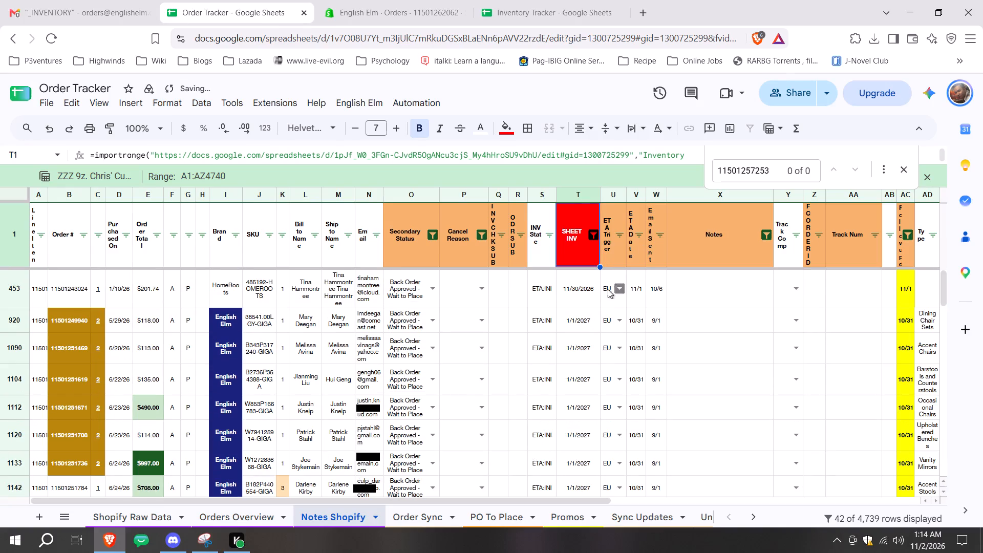
{"action": "left_click", "coordinate": [620, 287]}
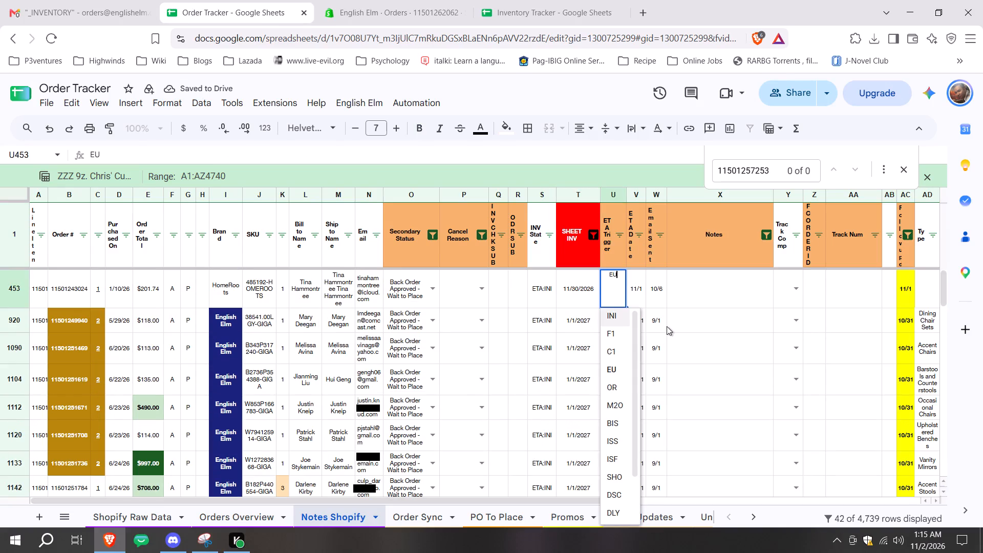
{"action": "key", "text": "Escape"}
{"action": "key", "text": "ctrl+shift+Down"}
{"action": "key", "text": "ctrl+shift+Down"}
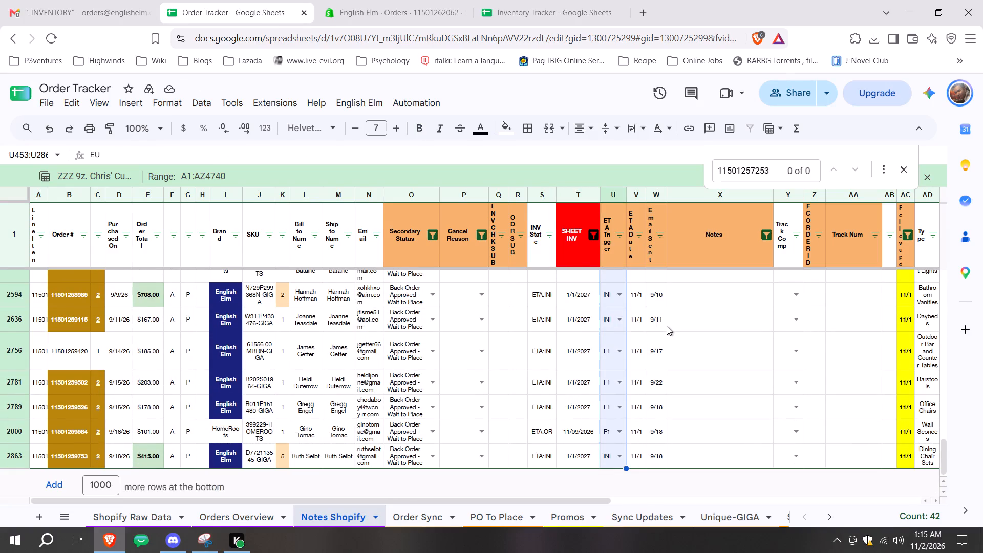
{"action": "key", "text": "ctrl+d"}
Fill the ETA Date column for all filtered orders with each order's SHEET INV date, kept as values only.
{"action": "scroll", "coordinate": [651, 317], "scroll_direction": "up", "scroll_amount": 17}
{"action": "left_click", "coordinate": [639, 300]}
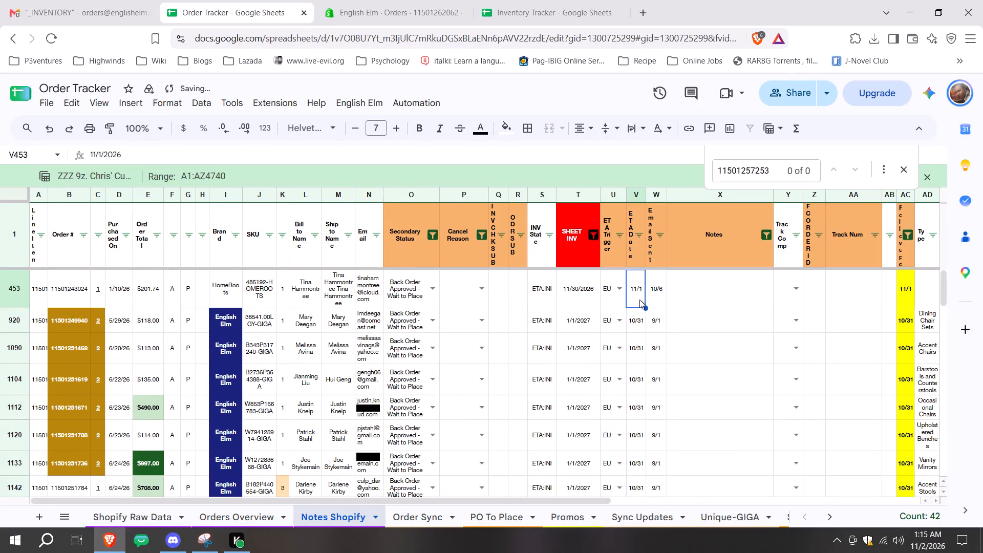
{"action": "key", "text": "equal"}
{"action": "left_click", "coordinate": [579, 295]}
{"action": "key", "text": "Return"}
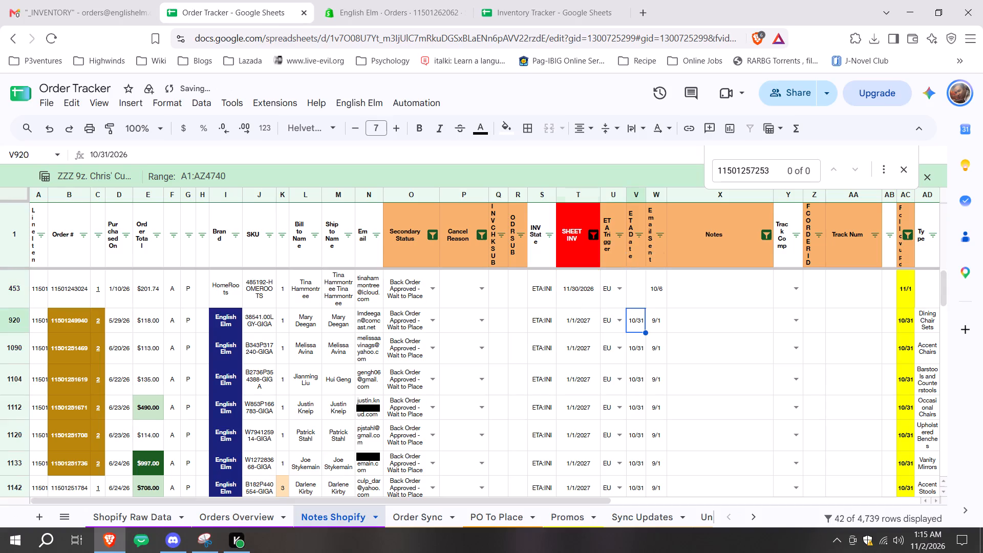
{"action": "key", "text": "Up"}
{"action": "key", "text": "ctrl+shift+Down"}
{"action": "key", "text": "ctrl+d"}
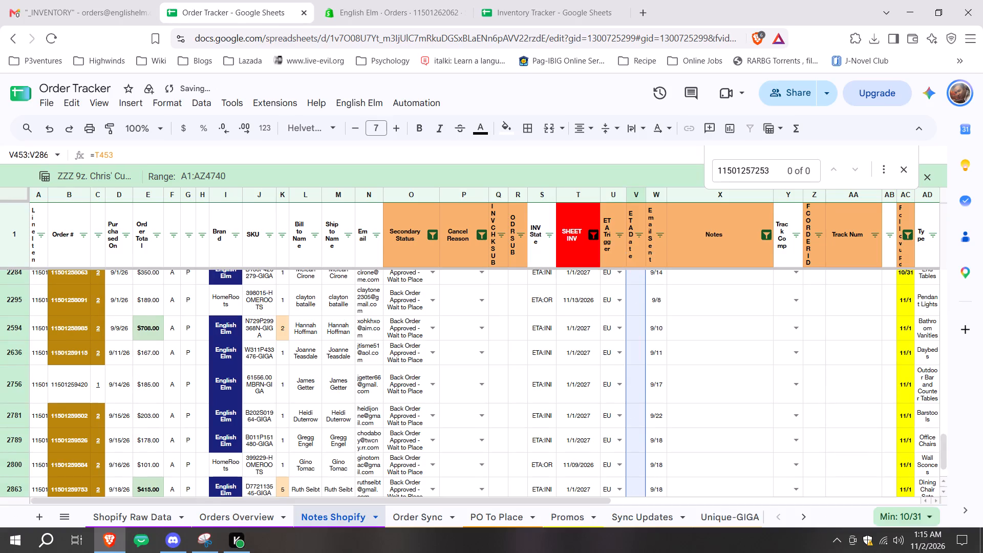
{"action": "scroll", "coordinate": [698, 320], "scroll_direction": "down", "scroll_amount": 4}
{"action": "key", "text": "ctrl+c"}
{"action": "key", "text": "ctrl+shift+v"}
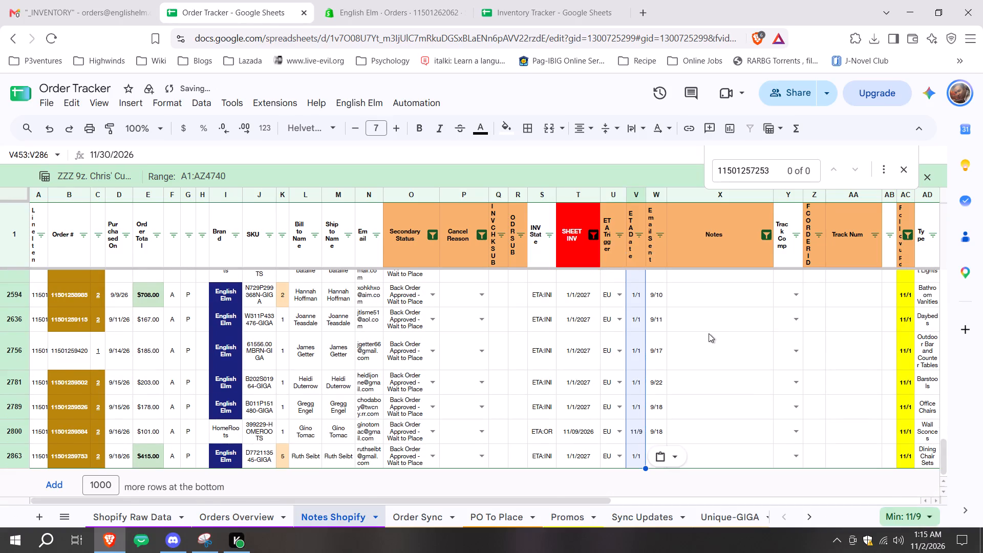
Clear the Email Sent dates for all the filtered orders.
{"action": "scroll", "coordinate": [709, 333], "scroll_direction": "up", "scroll_amount": 14}
{"action": "left_click", "coordinate": [662, 296]}
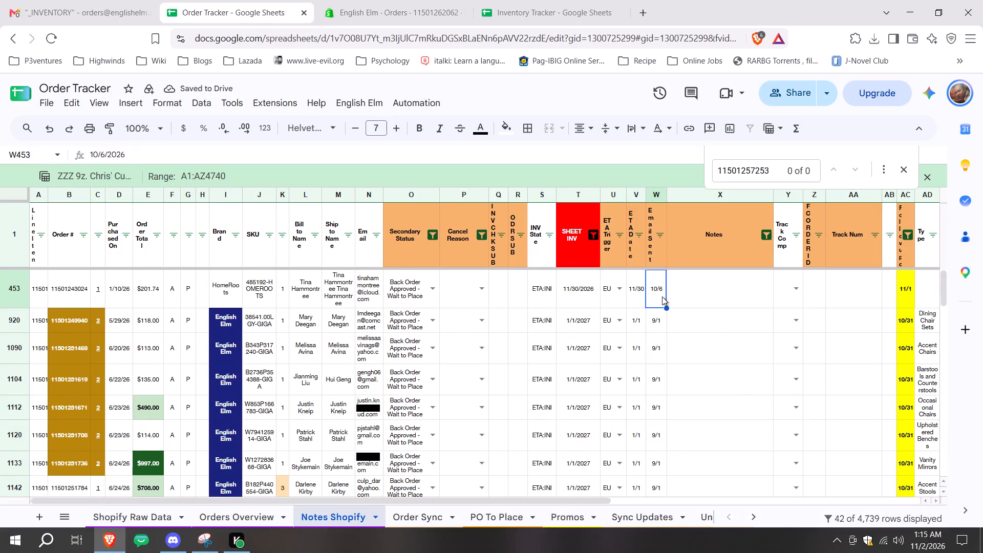
{"action": "key", "text": "ctrl+shift+Down"}
{"action": "key", "text": "Delete"}
Copy each filtered order's ETA Date into its follow-up date in column AC as values only, and check the first and last rows.
{"action": "scroll", "coordinate": [716, 322], "scroll_direction": "up", "scroll_amount": 8}
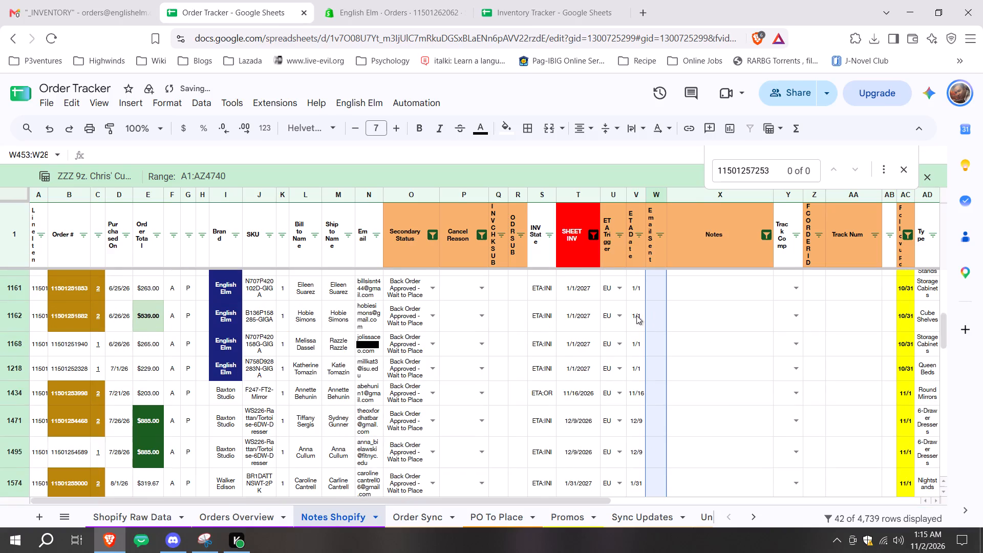
{"action": "scroll", "coordinate": [635, 308], "scroll_direction": "up", "scroll_amount": 3}
{"action": "left_click", "coordinate": [635, 308]}
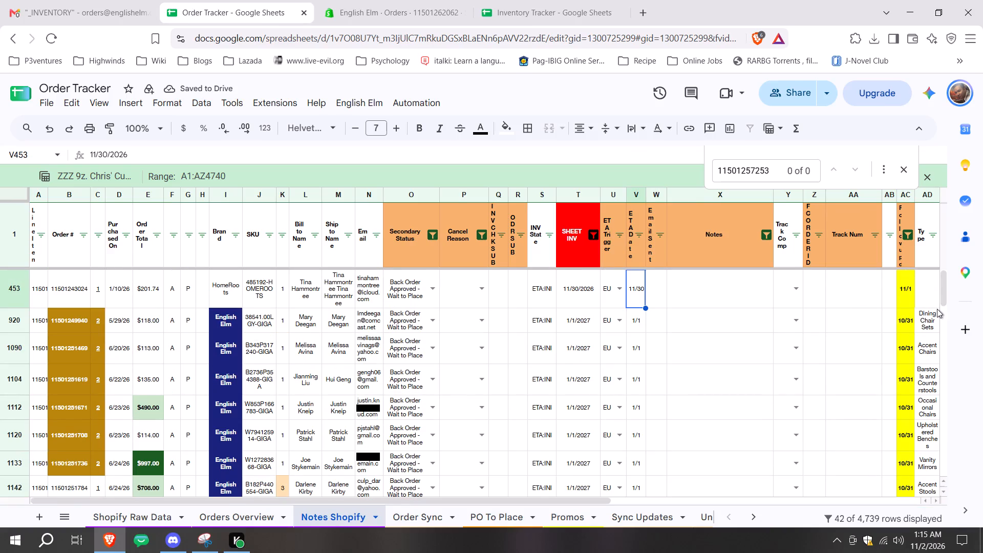
{"action": "left_click", "coordinate": [910, 291]}
{"action": "key", "text": "equal"}
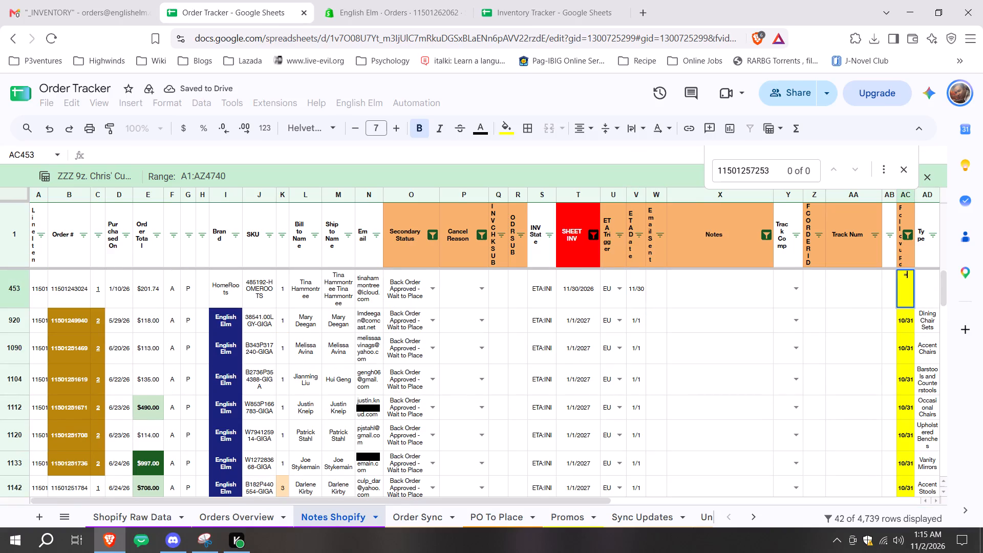
{"action": "left_click", "coordinate": [641, 301]}
{"action": "key", "text": "Return"}
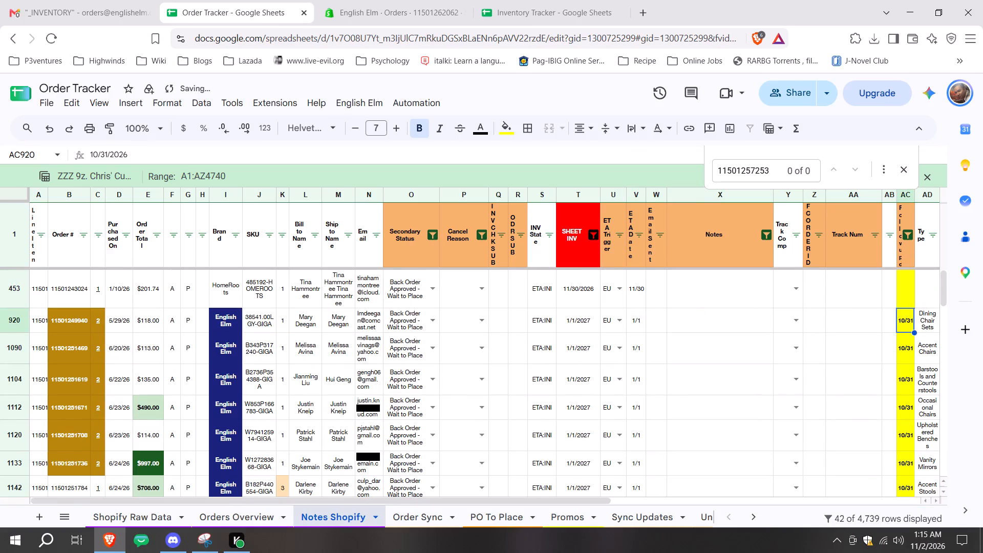
{"action": "key", "text": "Up"}
{"action": "key", "text": "ctrl+shift+Down"}
{"action": "key", "text": "ctrl+d"}
{"action": "key", "text": "ctrl+c"}
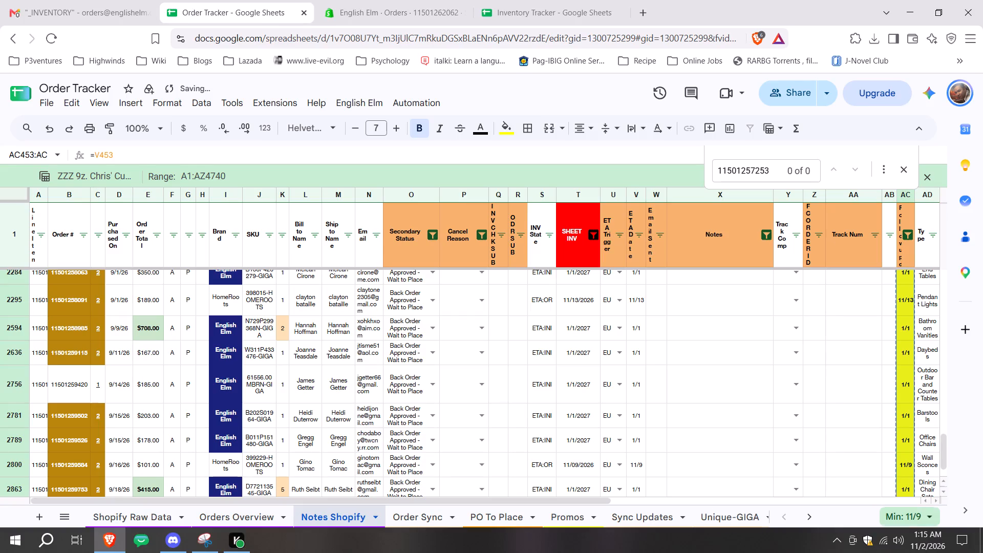
{"action": "key", "text": "ctrl+shift+v"}
{"action": "scroll", "coordinate": [694, 280], "scroll_direction": "down", "scroll_amount": 6}
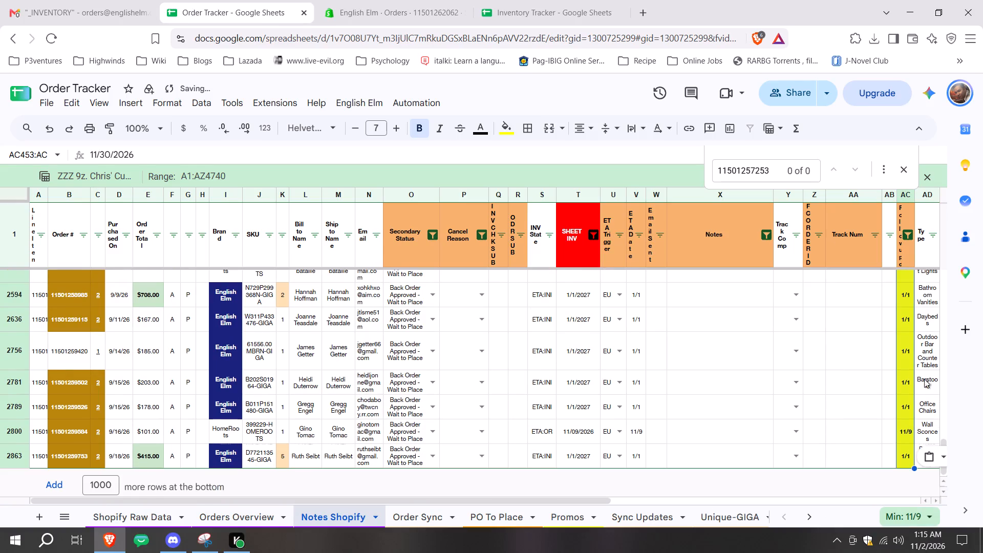
{"action": "scroll", "coordinate": [948, 392], "scroll_direction": "up", "scroll_amount": 15}
{"action": "left_click", "coordinate": [899, 322]}
{"action": "left_click", "coordinate": [900, 296]}
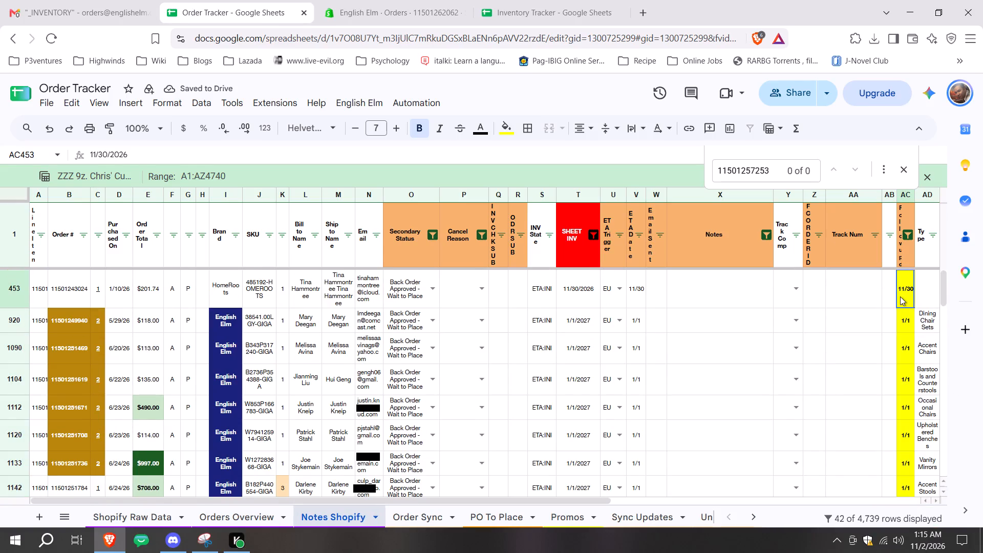
{"action": "scroll", "coordinate": [878, 316], "scroll_direction": "down", "scroll_amount": 7}
{"action": "left_click", "coordinate": [905, 457]}
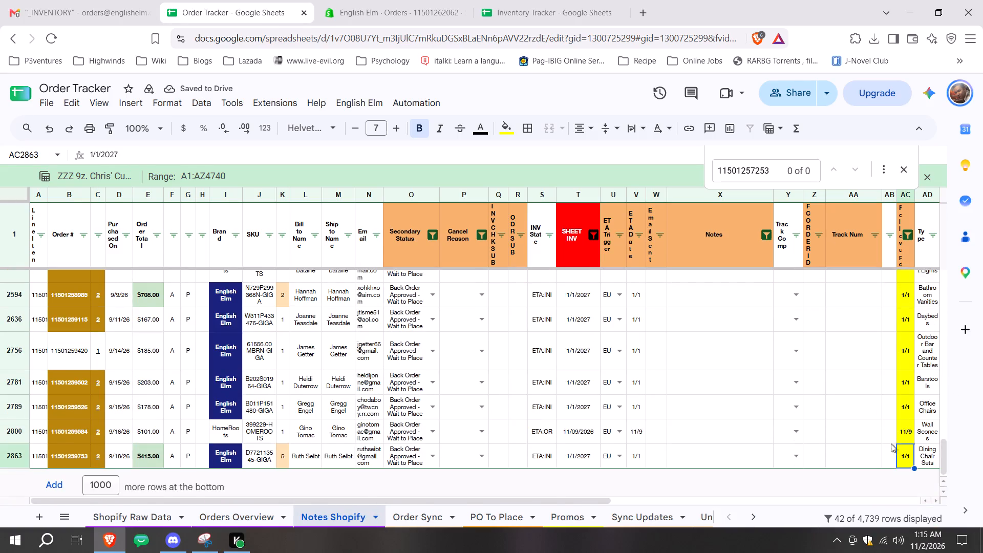
{"action": "scroll", "coordinate": [877, 434], "scroll_direction": "up", "scroll_amount": 10}
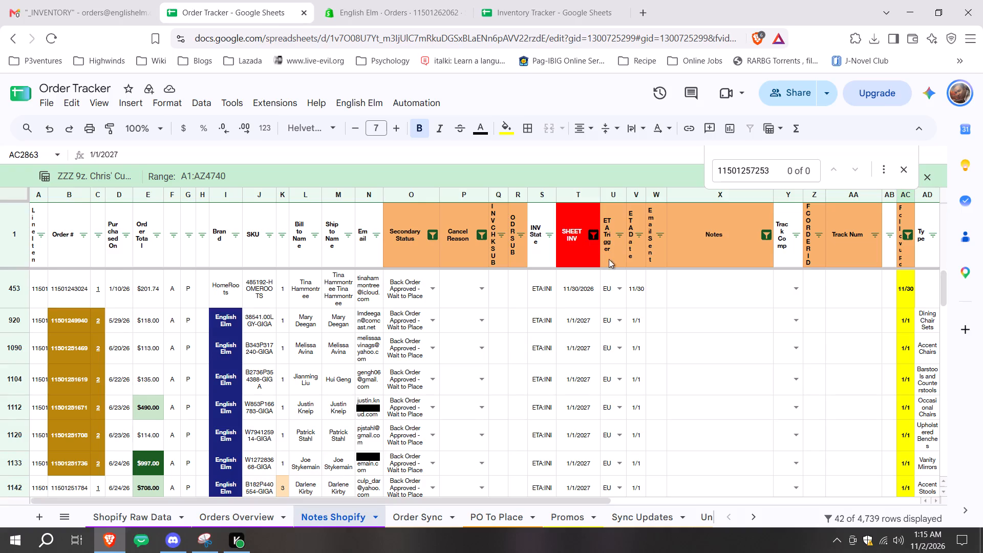
{"action": "left_click", "coordinate": [634, 286]}
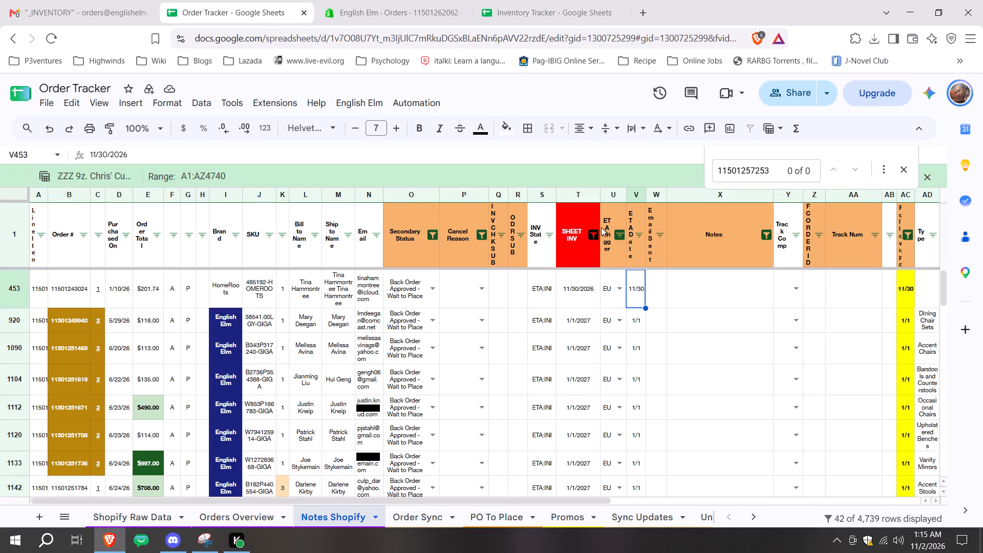
Reset the SHEET INV filter to include all values.
{"action": "left_click", "coordinate": [590, 234]}
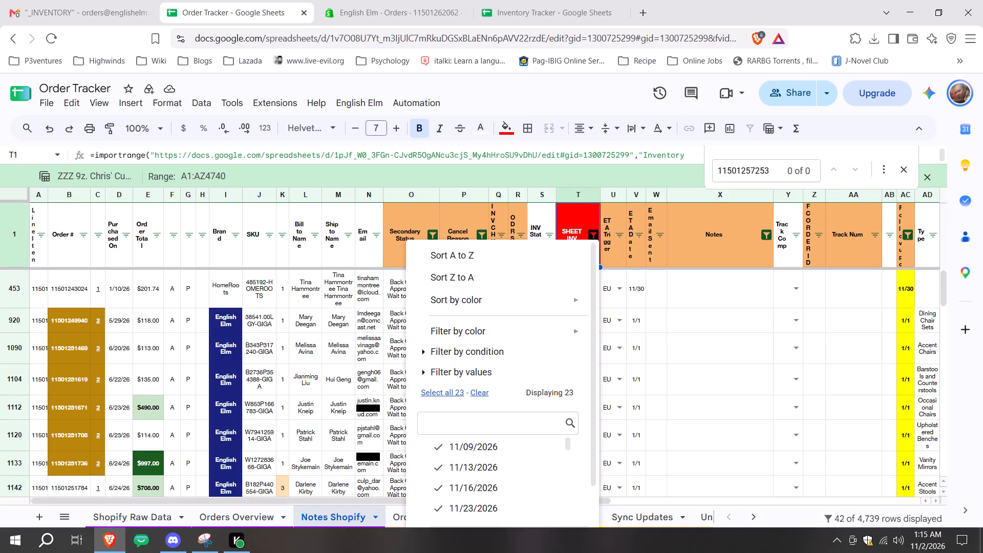
{"action": "left_click", "coordinate": [451, 399]}
{"action": "scroll", "coordinate": [481, 357], "scroll_direction": "down", "scroll_amount": 5}
{"action": "left_click", "coordinate": [551, 501]}
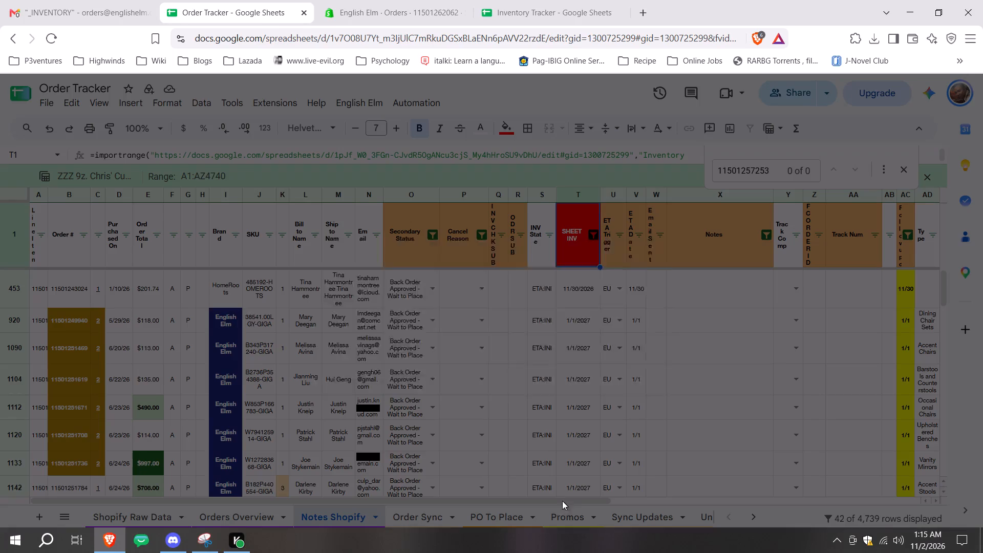
{"action": "left_click", "coordinate": [643, 365]}
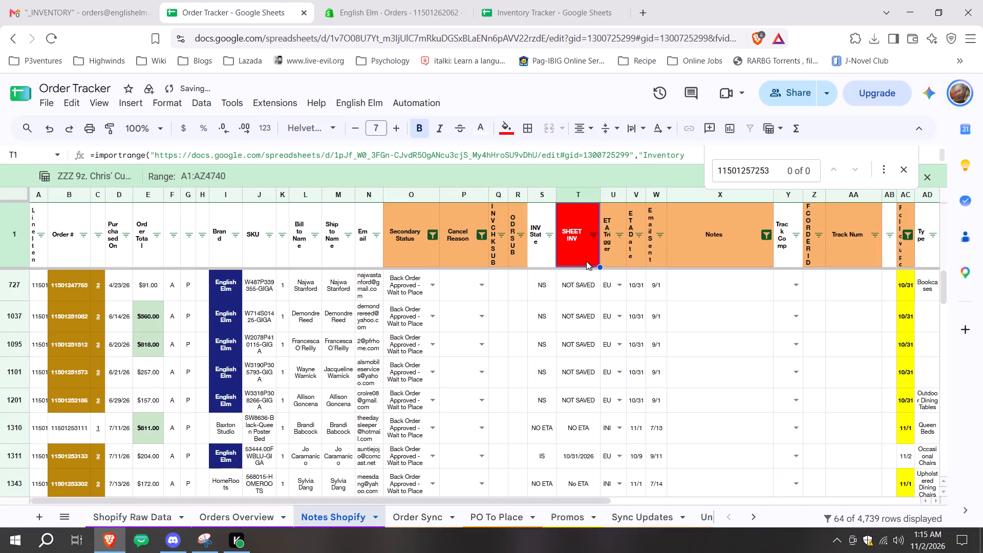
Filter the SHEET INV column to only NO ETA and NOT SAVED.
{"action": "left_click", "coordinate": [593, 240]}
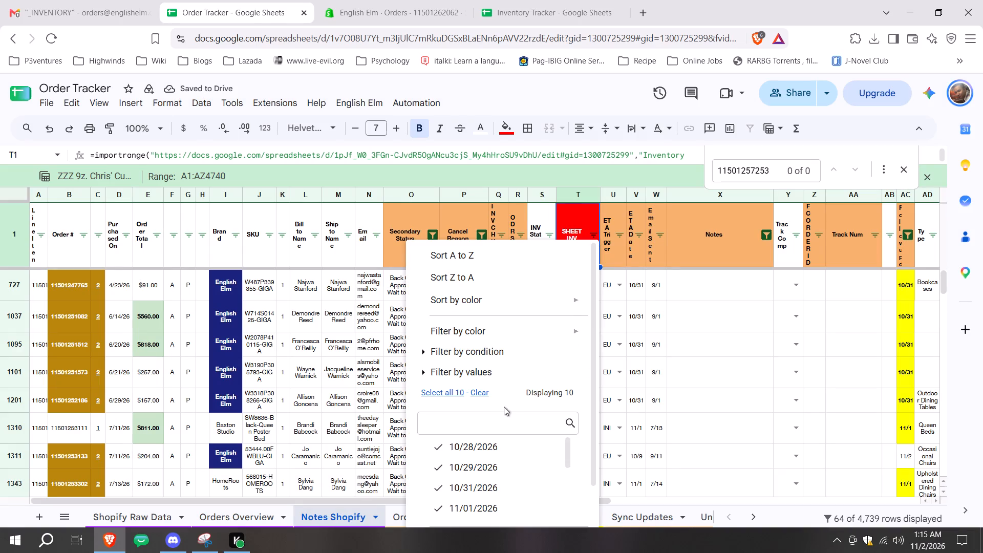
{"action": "left_click", "coordinate": [494, 394]}
{"action": "left_click", "coordinate": [489, 392]}
{"action": "left_click", "coordinate": [486, 392]}
{"action": "scroll", "coordinate": [506, 368], "scroll_direction": "down", "scroll_amount": 4}
{"action": "left_click", "coordinate": [529, 453]}
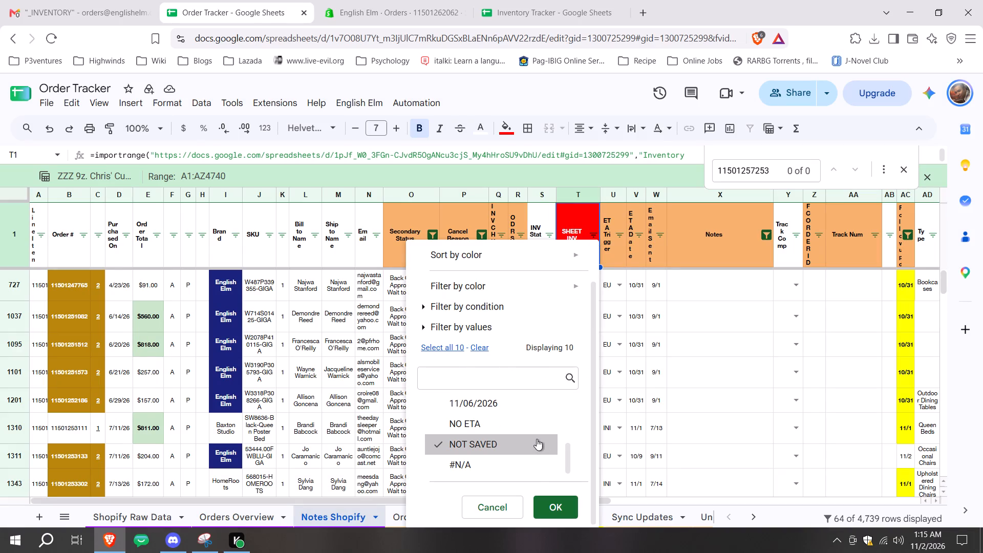
{"action": "left_click", "coordinate": [539, 429]}
{"action": "left_click", "coordinate": [561, 507]}
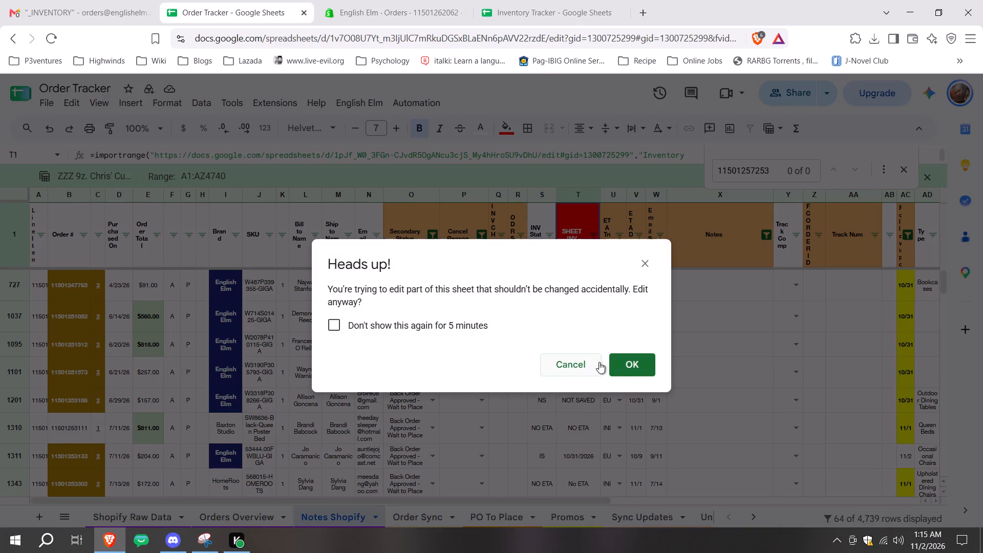
{"action": "left_click", "coordinate": [633, 361]}
Fill the ETA Trigger value EU from the first filtered order down through all the NO ETA and NOT SAVED orders.
{"action": "scroll", "coordinate": [699, 363], "scroll_direction": "up", "scroll_amount": 10}
{"action": "scroll", "coordinate": [686, 357], "scroll_direction": "down", "scroll_amount": 2}
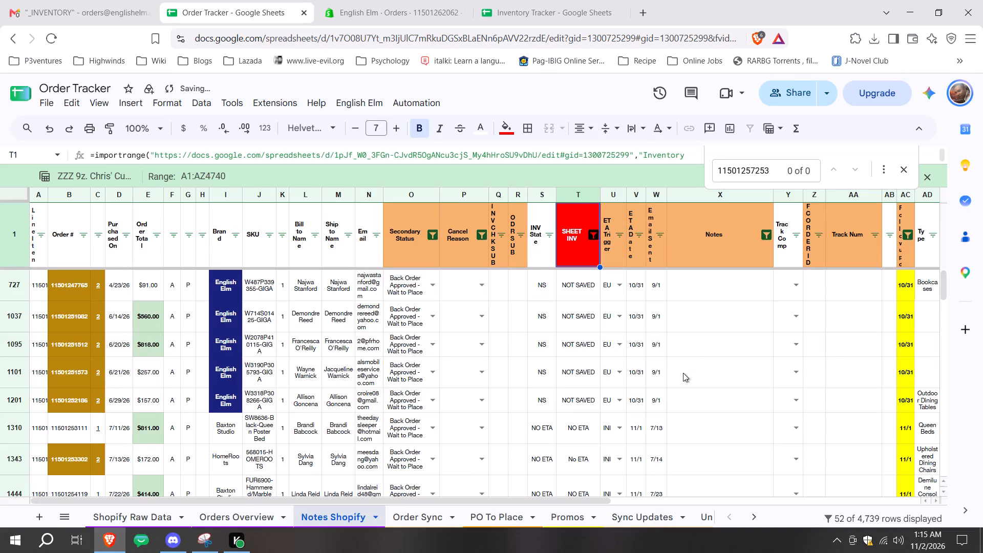
{"action": "scroll", "coordinate": [683, 373], "scroll_direction": "down", "scroll_amount": 16}
{"action": "scroll", "coordinate": [686, 389], "scroll_direction": "up", "scroll_amount": 12}
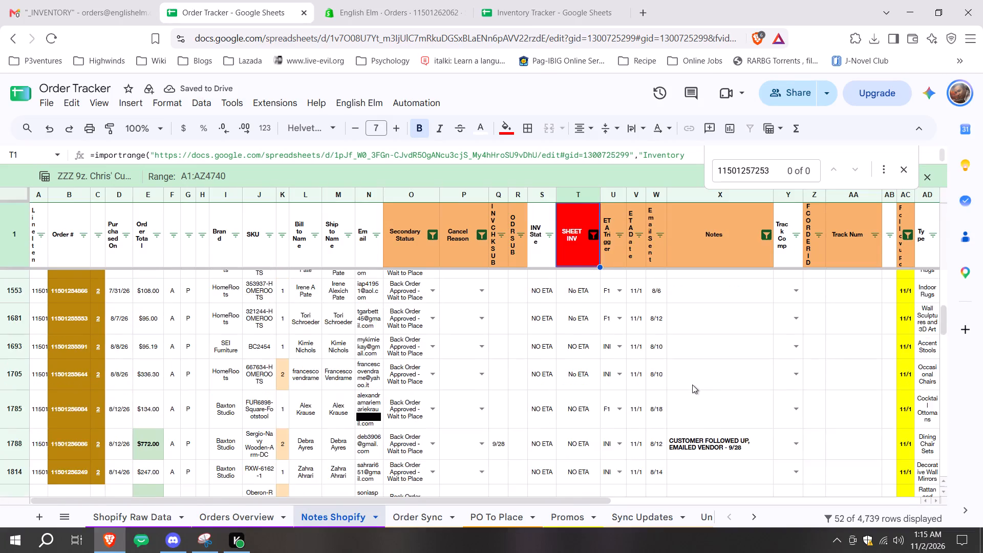
{"action": "left_click", "coordinate": [608, 296]}
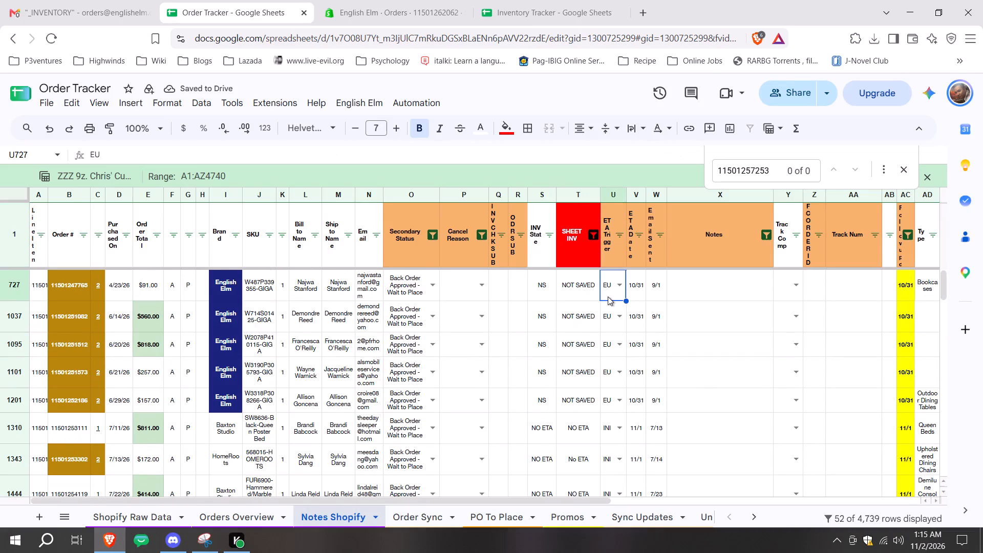
{"action": "key", "text": "ctrl+shift+Down"}
{"action": "key", "text": "ctrl+shift+Down"}
{"action": "key", "text": "ctrl+shift+Down"}
{"action": "key", "text": "ctrl+shift+Down"}
{"action": "key", "text": "ctrl+shift+Down"}
{"action": "key", "text": "ctrl+shift+Down"}
{"action": "key", "text": "ctrl+shift+Down"}
{"action": "key", "text": "ctrl+shift+Down"}
{"action": "key", "text": "ctrl+shift+Down"}
{"action": "key", "text": "ctrl+shift+Down"}
{"action": "key", "text": "ctrl+shift+Down"}
{"action": "key", "text": "ctrl+shift+Down"}
{"action": "key", "text": "ctrl+shift+Down"}
{"action": "key", "text": "ctrl+d"}
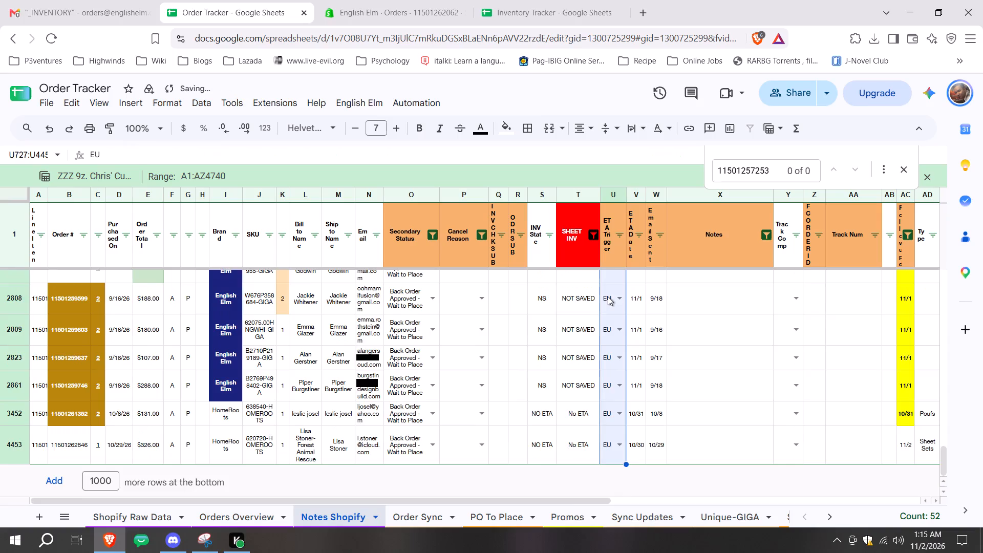
Set the first filtered order's ETA Date to 12/30 and fill it down through all the filtered orders.
{"action": "scroll", "coordinate": [608, 296], "scroll_direction": "up", "scroll_amount": 7}
{"action": "scroll", "coordinate": [676, 318], "scroll_direction": "up", "scroll_amount": 11}
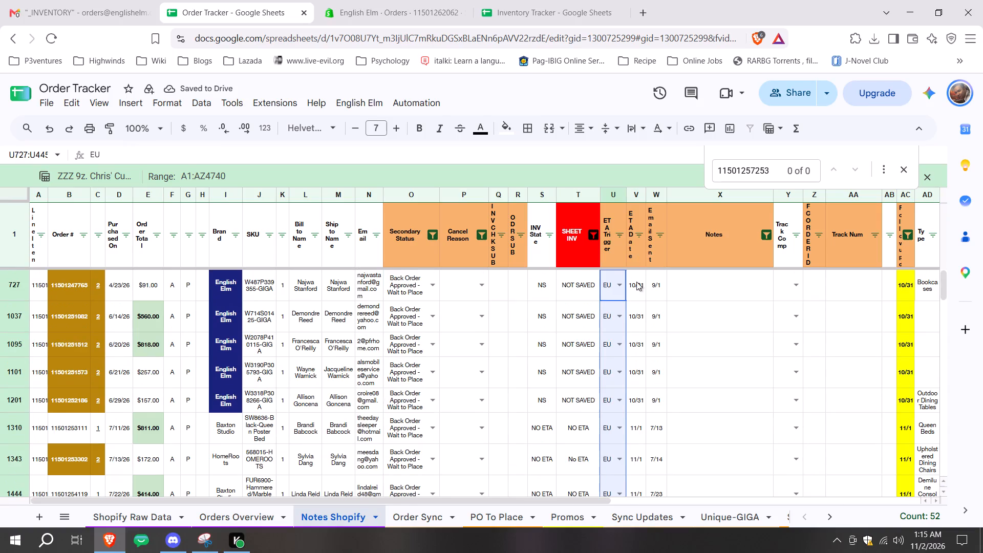
{"action": "left_click", "coordinate": [636, 285]}
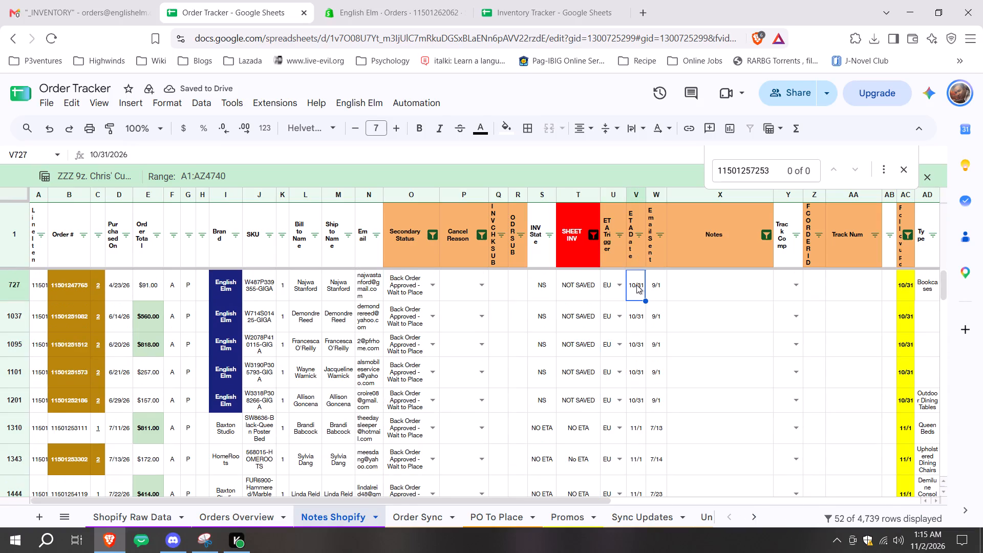
{"action": "type", "text": "12/30"}
{"action": "key", "text": "Return"}
{"action": "key", "text": "Up"}
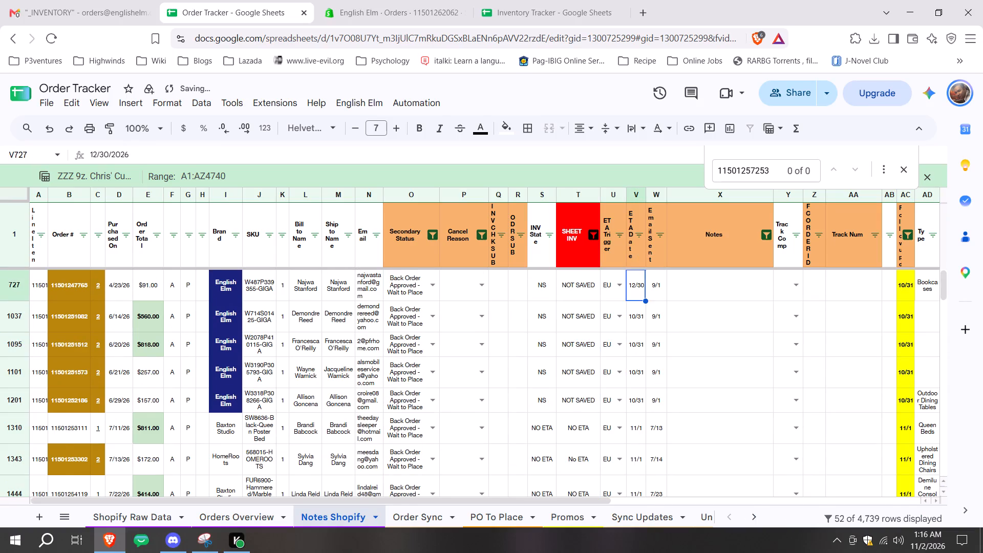
{"action": "key", "text": "ctrl+shift+Down"}
{"action": "key", "text": "ctrl+shift+Down"}
{"action": "key", "text": "ctrl+d"}
Clear the Email Sent dates for all the NO ETA and NOT SAVED orders.
{"action": "scroll", "coordinate": [740, 301], "scroll_direction": "up", "scroll_amount": 12}
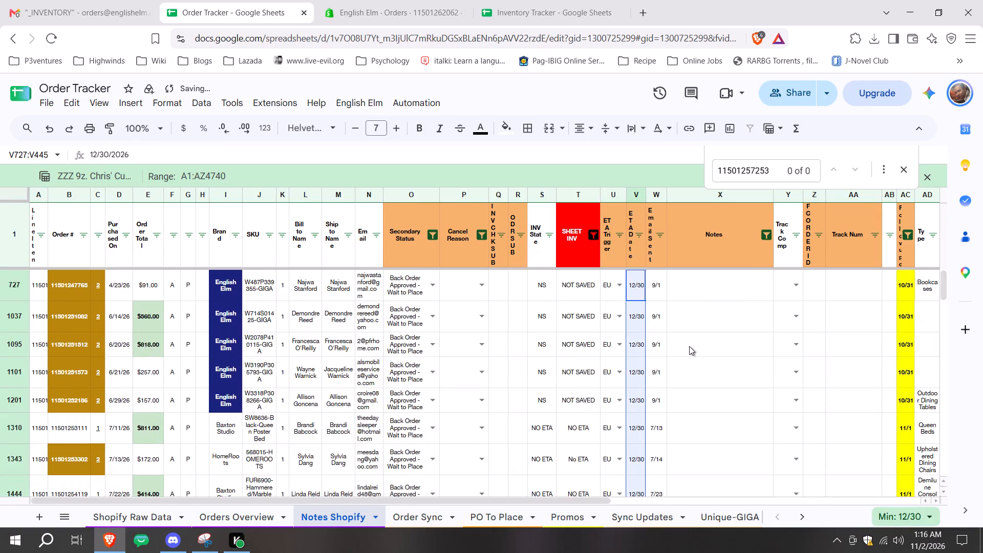
{"action": "scroll", "coordinate": [689, 346], "scroll_direction": "up", "scroll_amount": 5}
{"action": "left_click", "coordinate": [654, 278]}
{"action": "key", "text": "ctrl+shift+Down"}
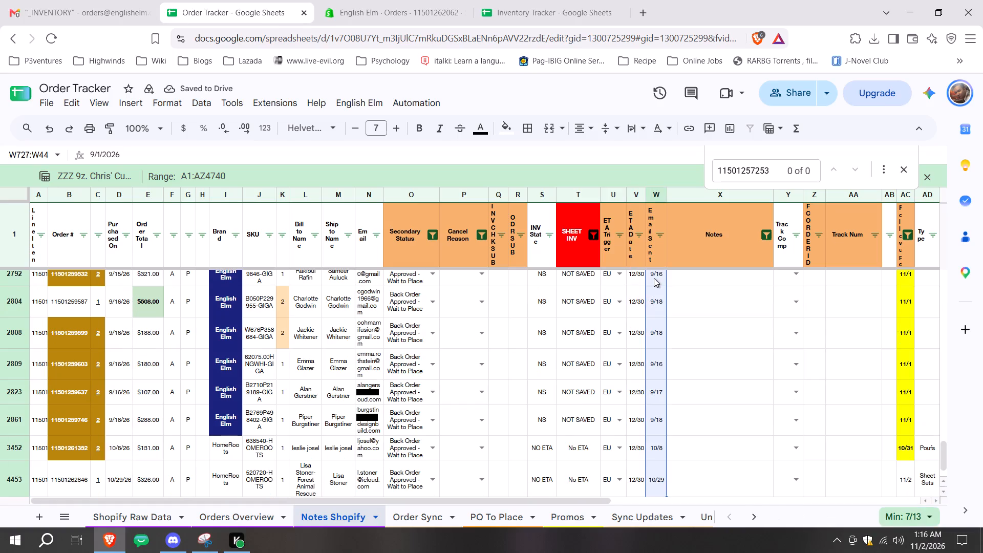
{"action": "key", "text": "Delete"}
Copy the 12/30 ETA Date as a value into the first order's follow-up date in column AC and fill it down all filtered orders.
{"action": "scroll", "coordinate": [668, 365], "scroll_direction": "up", "scroll_amount": 17}
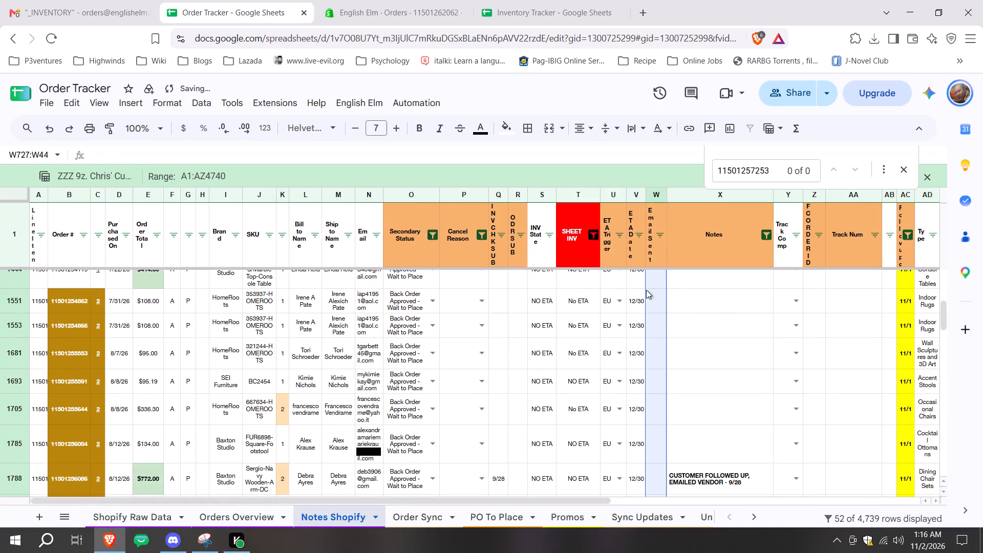
{"action": "left_click", "coordinate": [632, 282]}
{"action": "key", "text": "ctrl+c"}
{"action": "left_click", "coordinate": [905, 283]}
{"action": "key", "text": "ctrl+shift+v"}
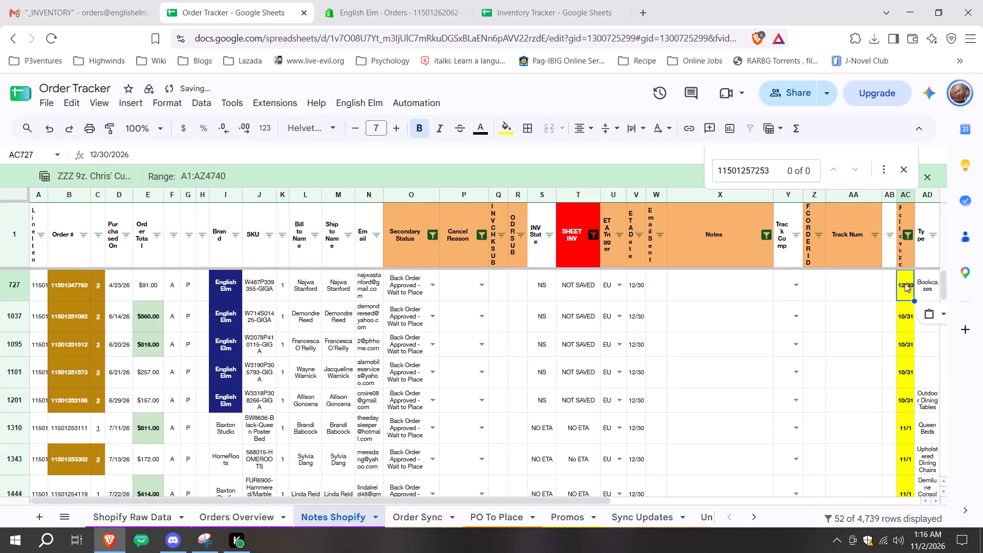
{"action": "key", "text": "ctrl+shift+Down"}
{"action": "key", "text": "ctrl+d"}
{"action": "scroll", "coordinate": [822, 397], "scroll_direction": "down", "scroll_amount": 8}
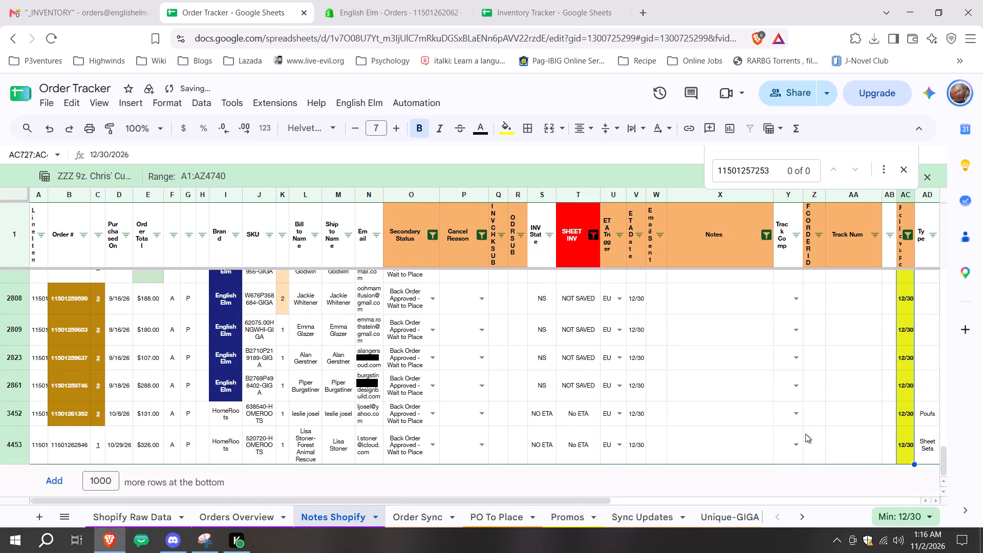
Reset the SHEET INV column filter to include all values, accepting the edit to the protected range.
{"action": "scroll", "coordinate": [805, 415], "scroll_direction": "up", "scroll_amount": 18}
{"action": "left_click", "coordinate": [601, 232]}
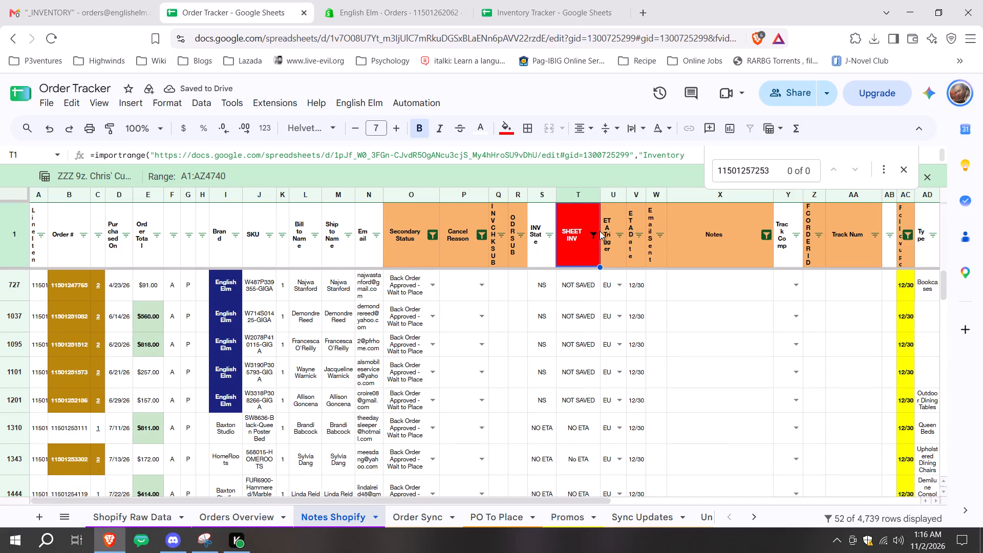
{"action": "left_click", "coordinate": [592, 232]}
{"action": "left_click", "coordinate": [446, 400]}
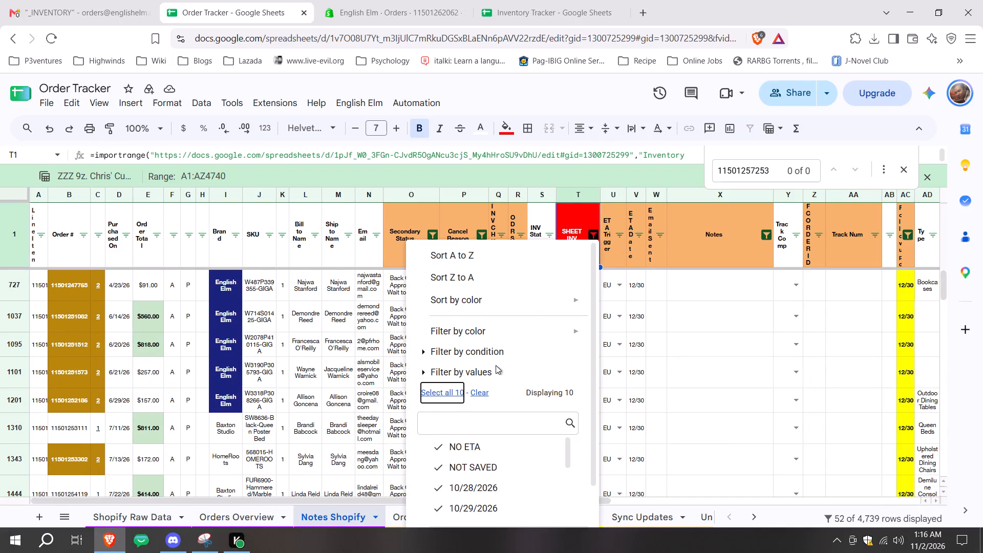
{"action": "scroll", "coordinate": [508, 377], "scroll_direction": "down", "scroll_amount": 3}
{"action": "left_click", "coordinate": [557, 498]}
{"action": "left_click", "coordinate": [627, 370]}
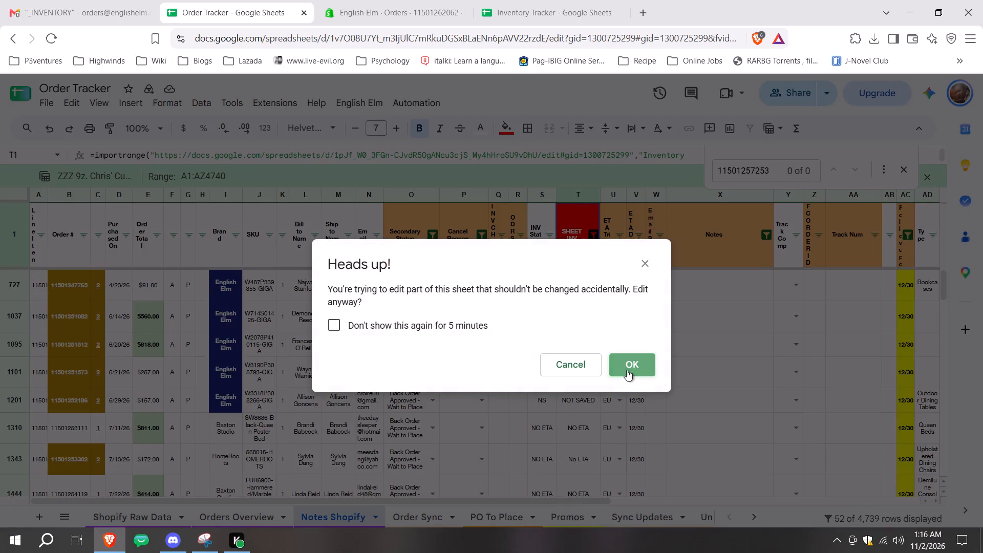
Review the remaining filtered back orders, then set the first order's column AC follow-up date to 11/3/2026 and fill it down all filtered orders.
{"action": "scroll", "coordinate": [630, 349], "scroll_direction": "down", "scroll_amount": 5}
{"action": "scroll", "coordinate": [635, 374], "scroll_direction": "up", "scroll_amount": 2}
{"action": "scroll", "coordinate": [635, 374], "scroll_direction": "down", "scroll_amount": 1}
{"action": "scroll", "coordinate": [635, 374], "scroll_direction": "up", "scroll_amount": 2}
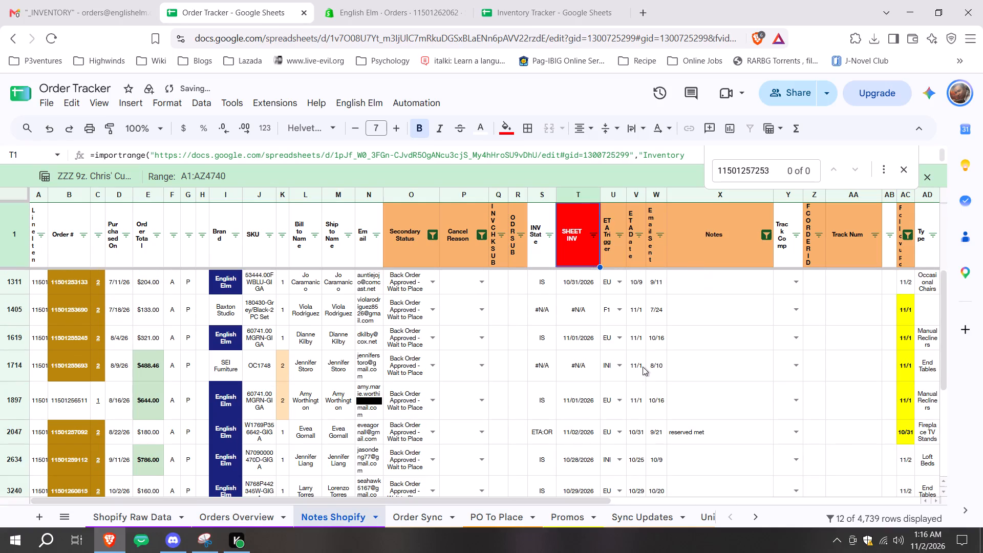
{"action": "scroll", "coordinate": [654, 349], "scroll_direction": "up", "scroll_amount": 1}
{"action": "scroll", "coordinate": [662, 321], "scroll_direction": "down", "scroll_amount": 6}
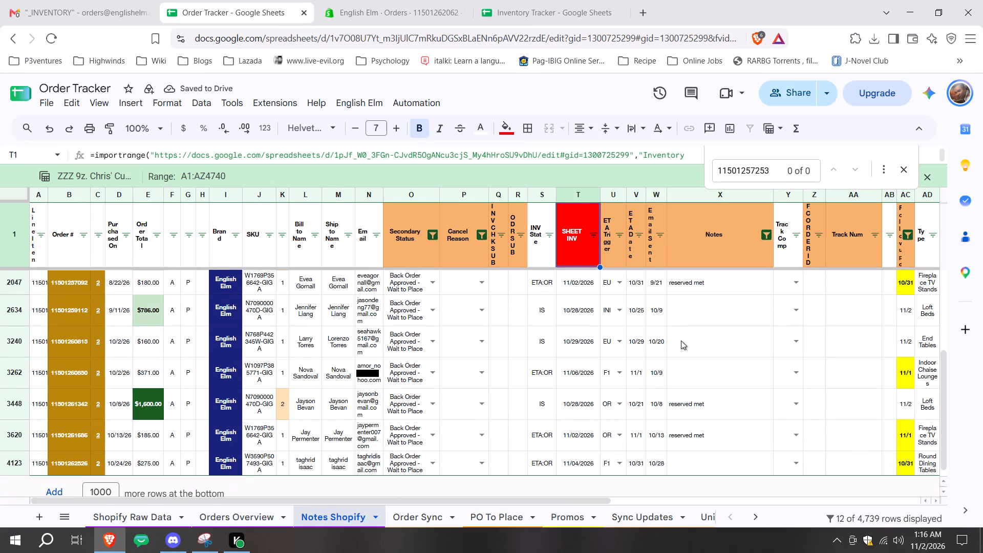
{"action": "scroll", "coordinate": [785, 348], "scroll_direction": "up", "scroll_amount": 8}
{"action": "double_click", "coordinate": [907, 282]}
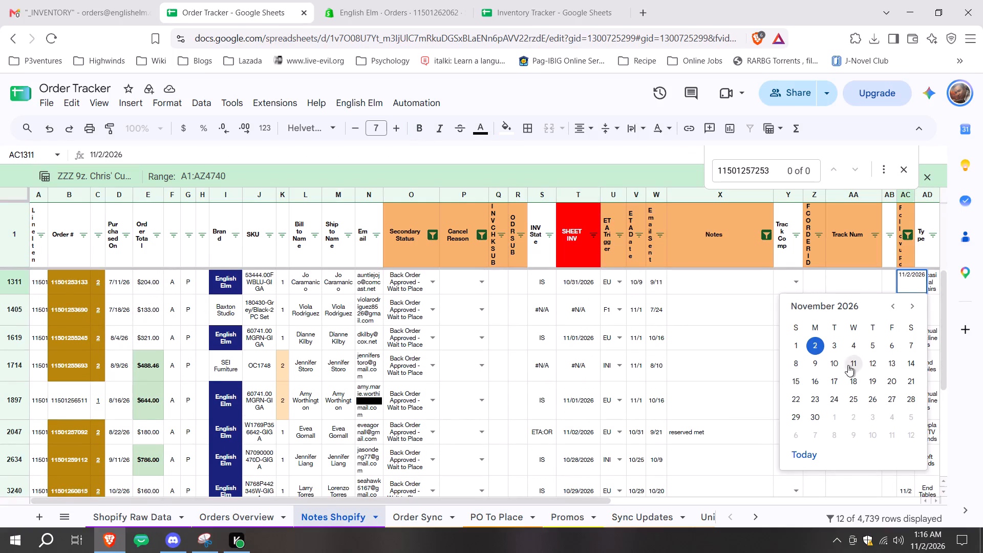
{"action": "left_click", "coordinate": [838, 348]}
{"action": "key", "text": "ctrl+shift+Down"}
{"action": "key", "text": "ctrl+d"}
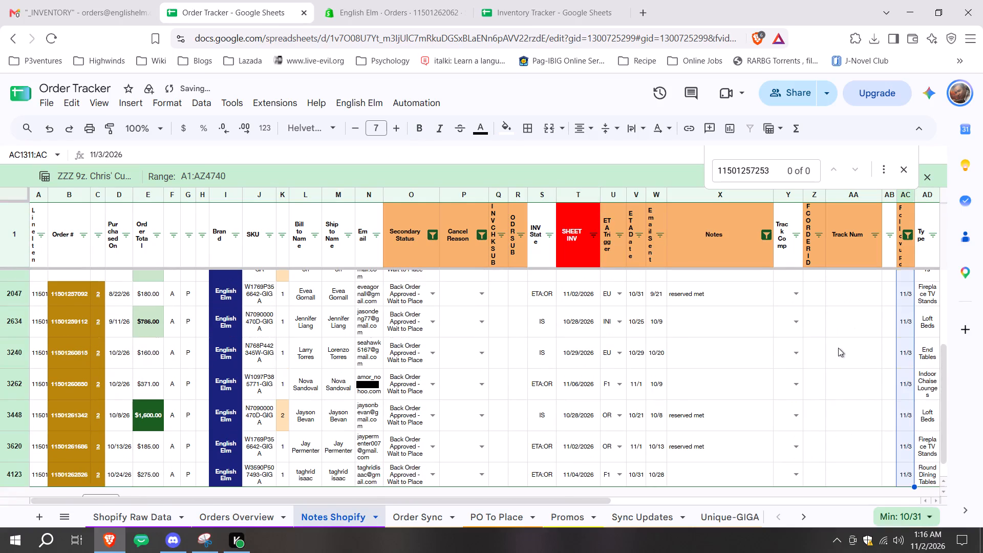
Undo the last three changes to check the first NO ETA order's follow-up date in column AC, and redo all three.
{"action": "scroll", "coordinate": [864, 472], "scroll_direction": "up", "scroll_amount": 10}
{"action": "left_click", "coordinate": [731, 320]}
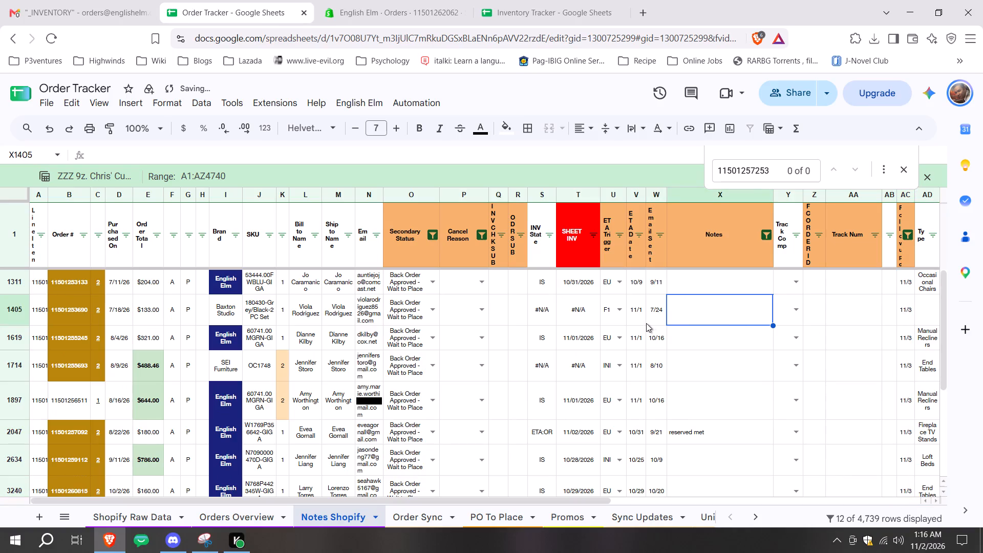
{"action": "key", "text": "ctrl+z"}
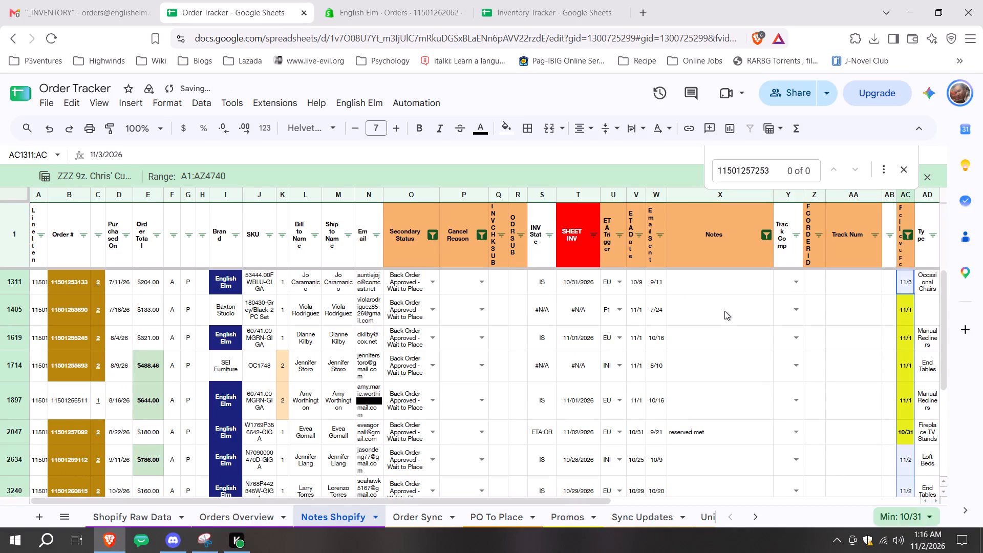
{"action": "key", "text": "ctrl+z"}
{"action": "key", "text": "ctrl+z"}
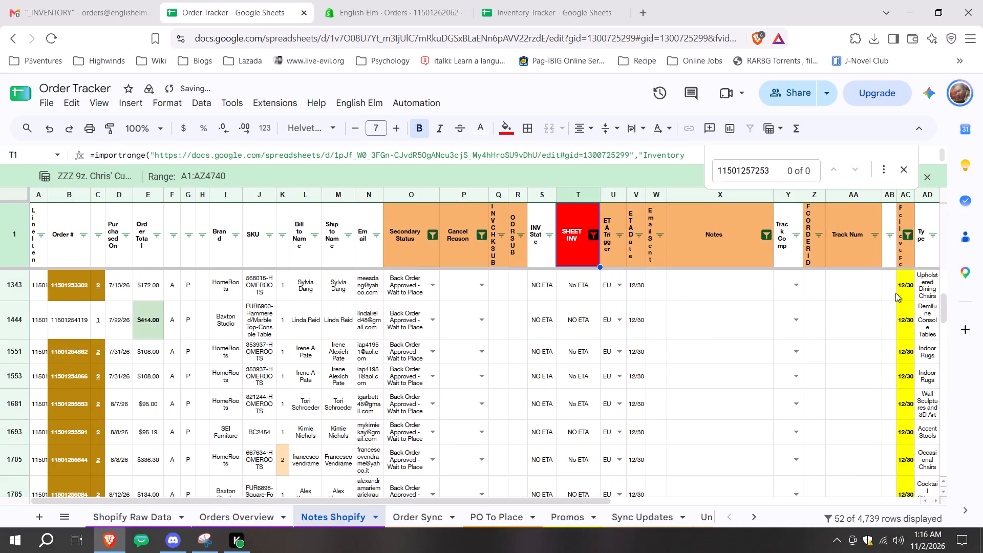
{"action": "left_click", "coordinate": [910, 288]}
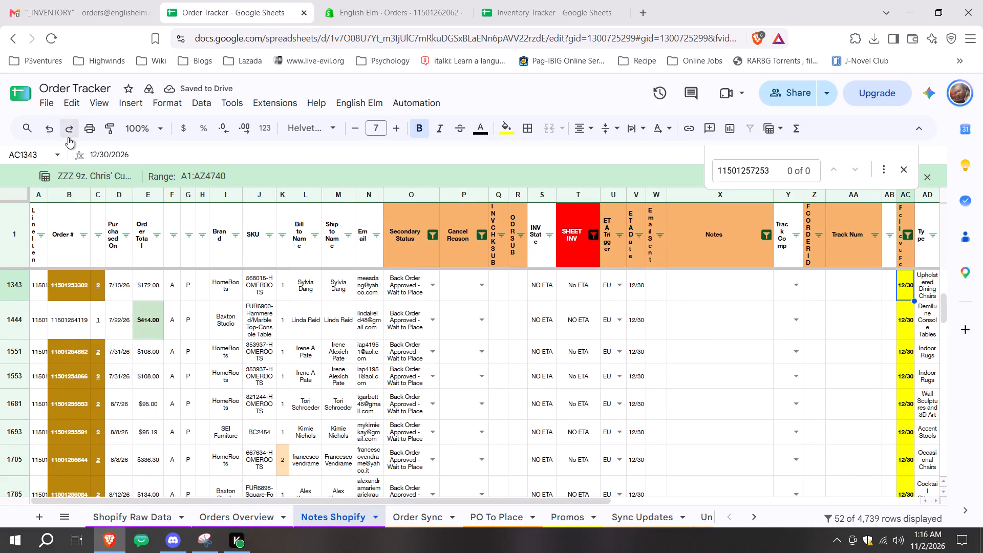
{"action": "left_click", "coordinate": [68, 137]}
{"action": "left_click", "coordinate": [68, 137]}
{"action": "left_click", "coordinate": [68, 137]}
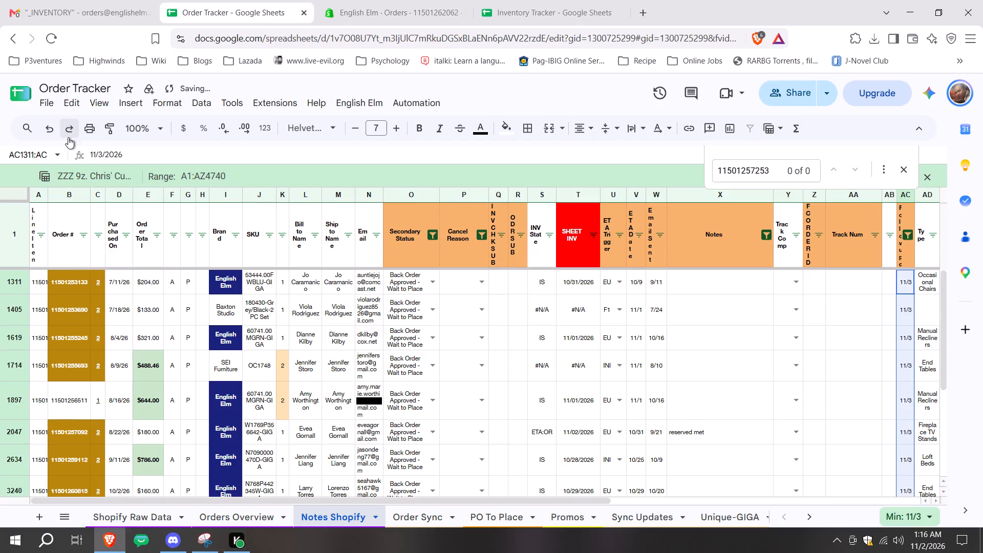
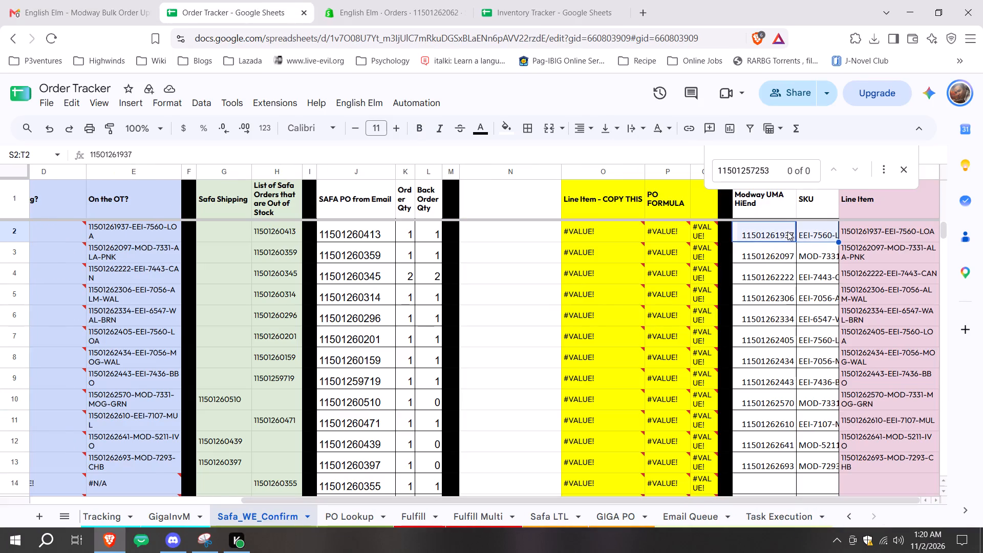
Clear the Modway PO and SKU entries in S2:T13 of Safa_WE_Confirm and paste the copied list of Modway POs and SKUs from S2.
{"action": "key", "text": "ctrl+shift+Down"}
{"action": "key", "text": "Delete"}
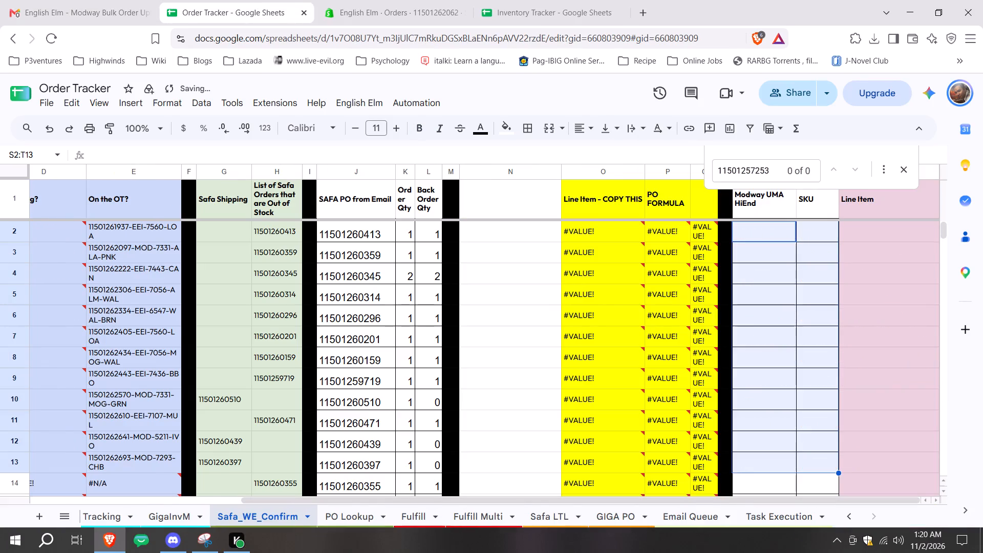
{"action": "scroll", "coordinate": [769, 278], "scroll_direction": "up", "scroll_amount": 6}
{"action": "left_click", "coordinate": [768, 222]}
{"action": "left_click", "coordinate": [771, 231]}
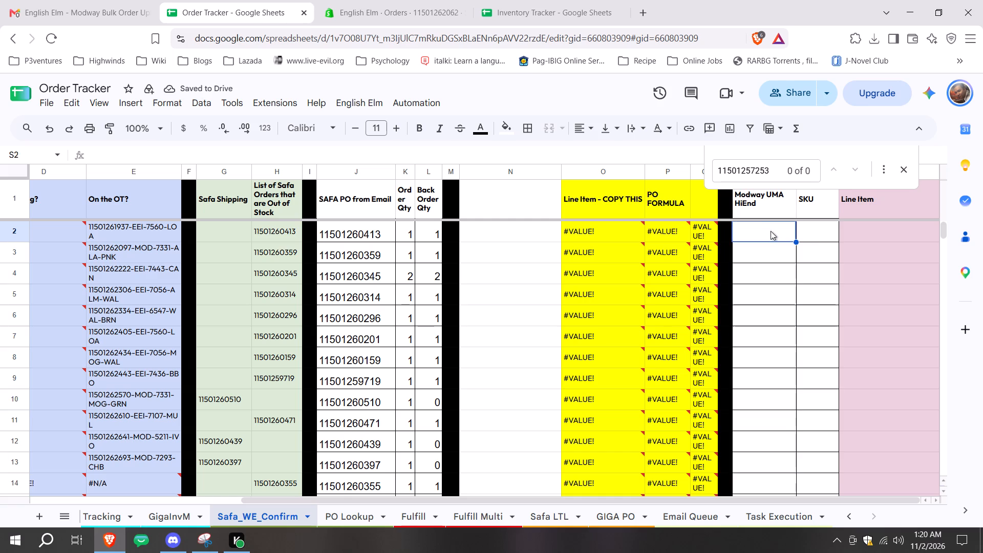
{"action": "key", "text": "ctrl+v"}
Replace the old LINE ITEMS entries in column A with the six generated Line Item codes from U2:U7, pasted as values from A2.
{"action": "left_click", "coordinate": [889, 231]}
{"action": "key", "text": "shift+Down"}
{"action": "key", "text": "shift+Down"}
{"action": "key", "text": "shift+Down"}
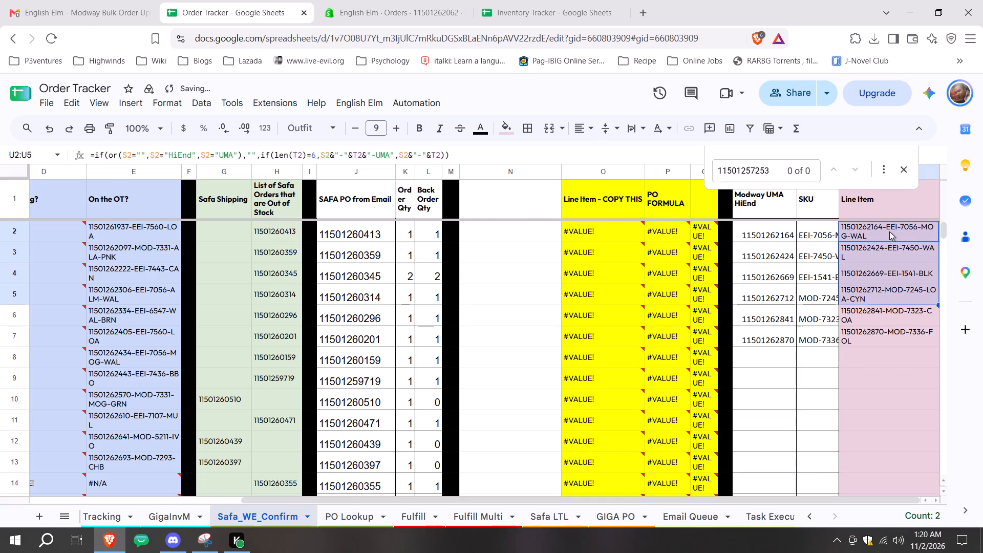
{"action": "key", "text": "shift+Down"}
{"action": "key", "text": "shift+Down"}
{"action": "key", "text": "ctrl+c"}
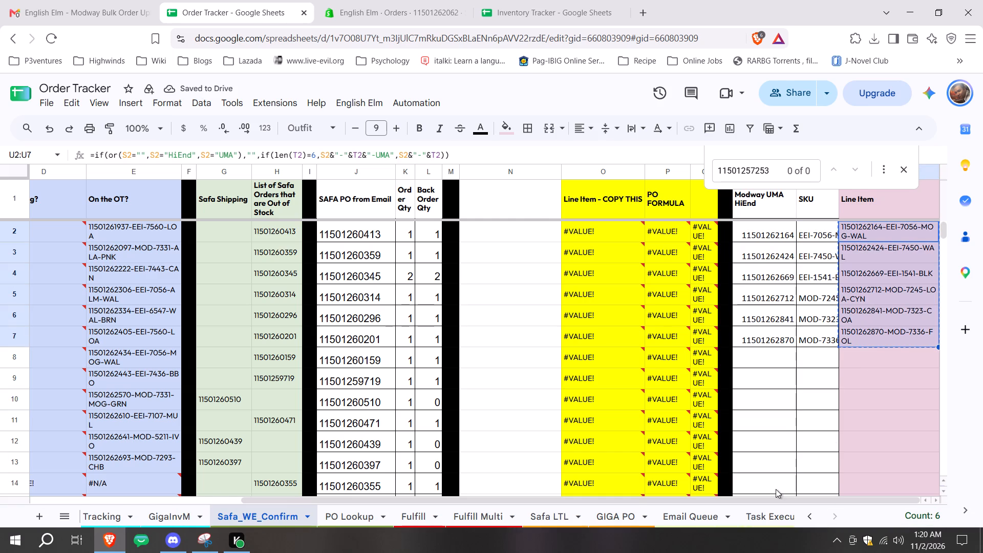
{"action": "left_click_drag", "start_coordinate": [788, 497], "coordinate": [187, 516]}
{"action": "scroll", "coordinate": [200, 299], "scroll_direction": "up", "scroll_amount": 4}
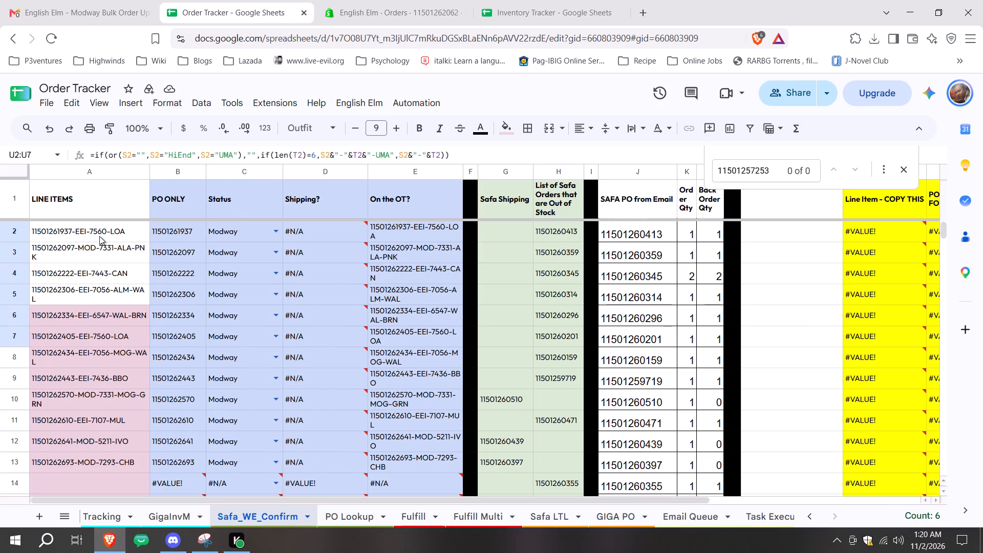
{"action": "left_click", "coordinate": [99, 236]}
{"action": "key", "text": "ctrl+shift+Down"}
{"action": "key", "text": "Delete"}
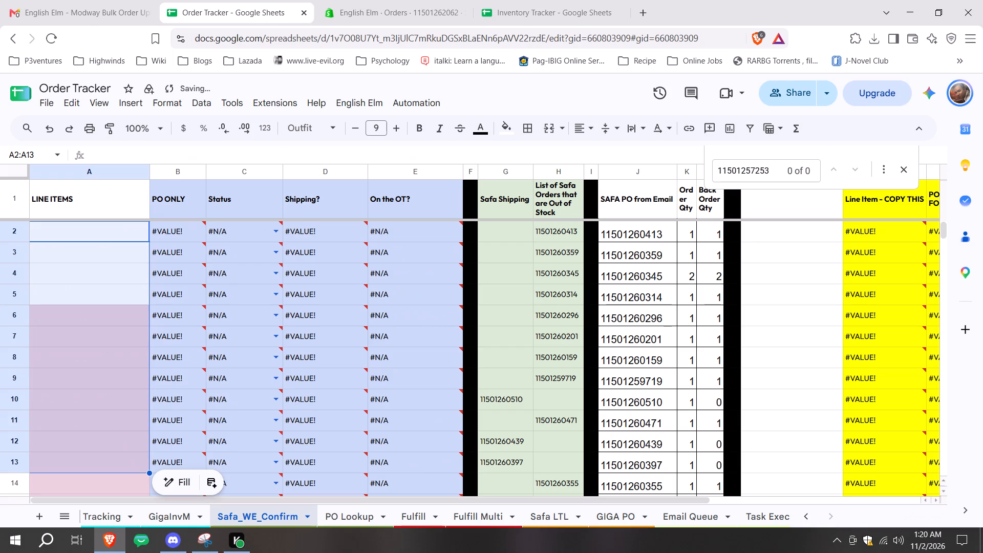
{"action": "left_click", "coordinate": [109, 221]}
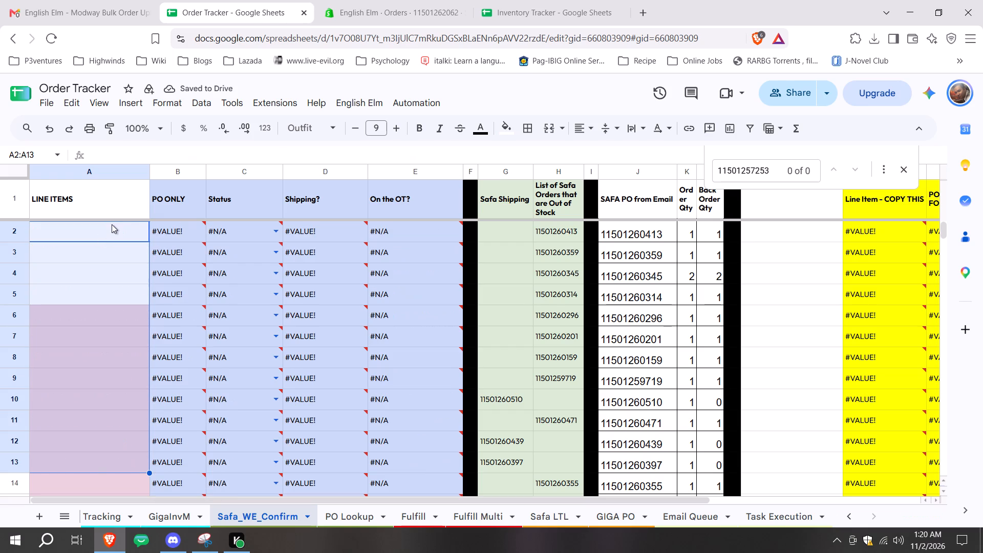
{"action": "left_click", "coordinate": [112, 226]}
{"action": "key", "text": "ctrl+shift+v"}
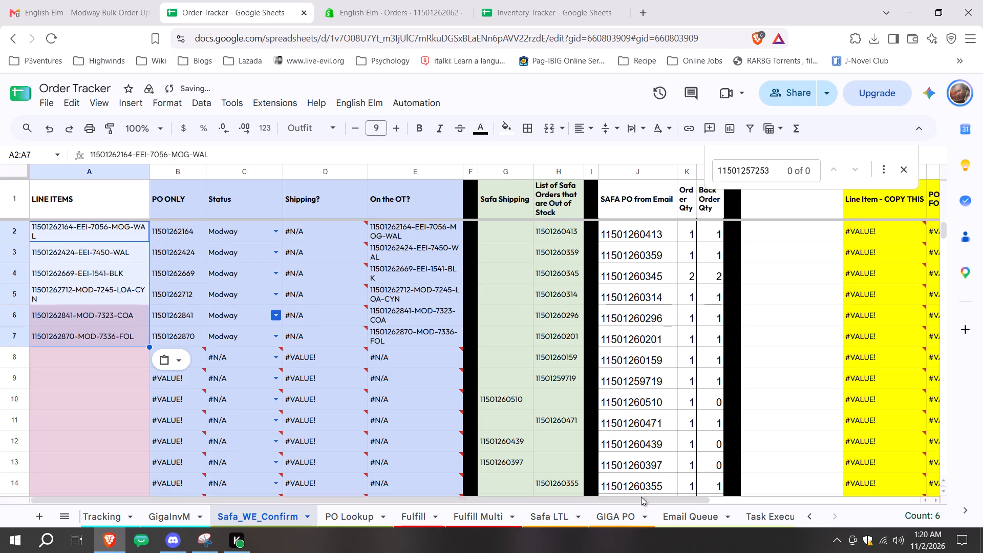
Open the Notes Shopify sheet.
{"action": "left_click", "coordinate": [817, 516]}
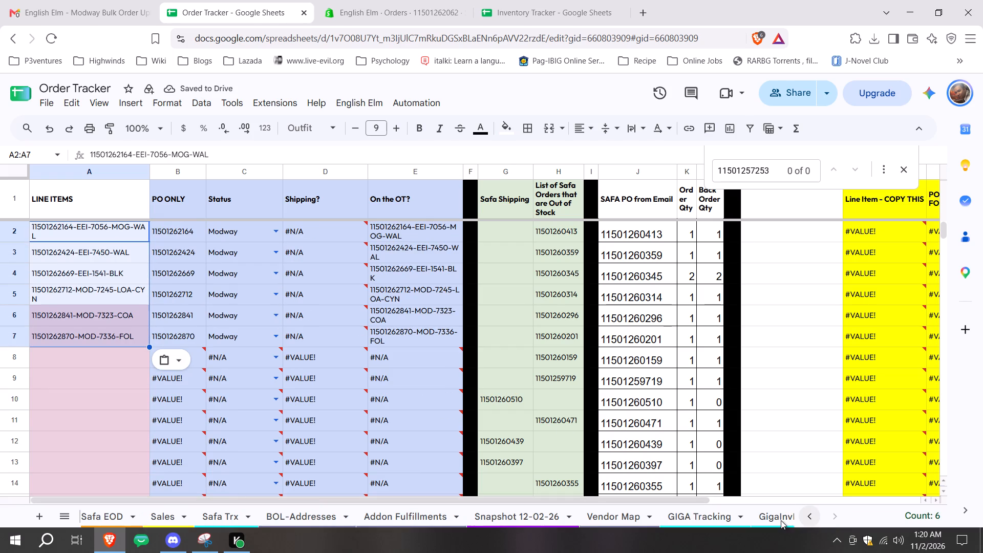
{"action": "left_click", "coordinate": [811, 519]}
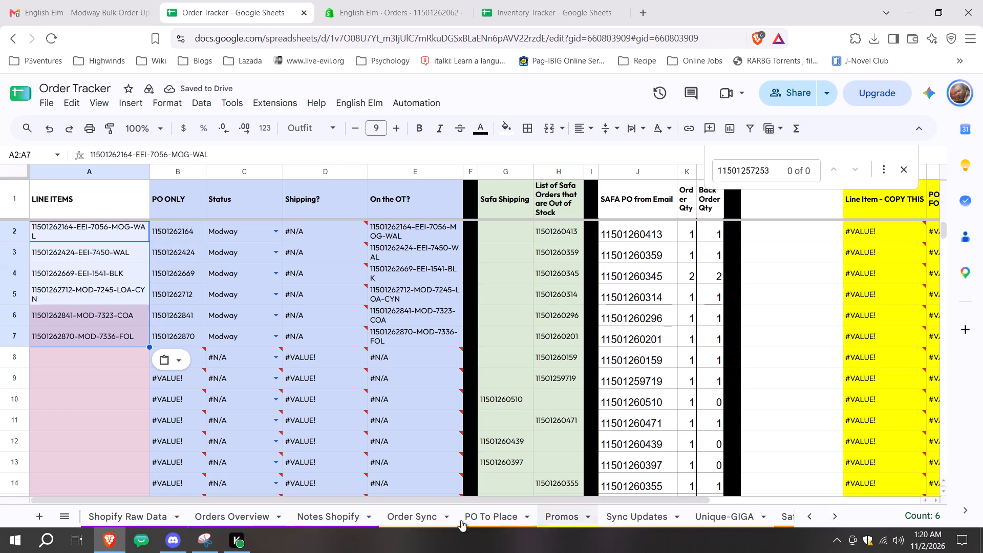
{"action": "left_click", "coordinate": [304, 522]}
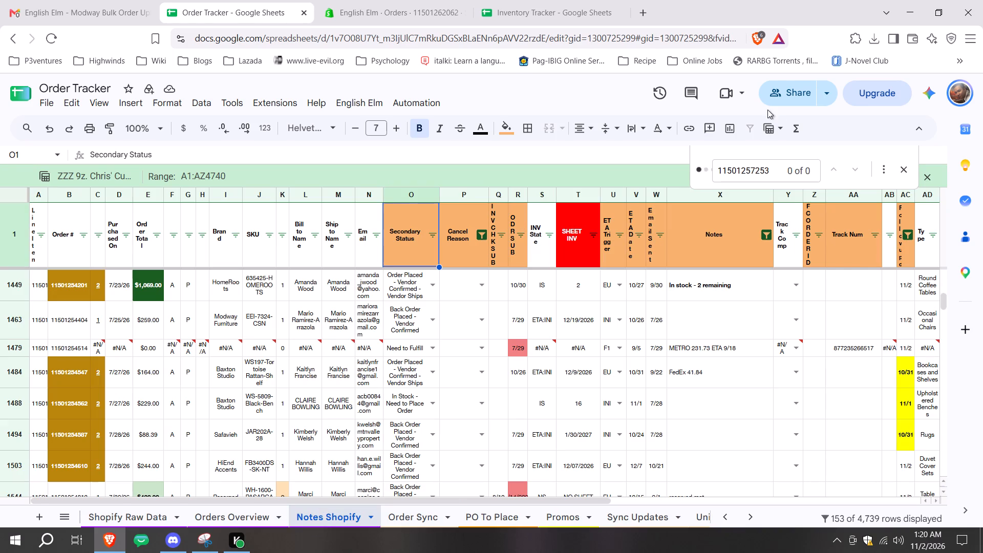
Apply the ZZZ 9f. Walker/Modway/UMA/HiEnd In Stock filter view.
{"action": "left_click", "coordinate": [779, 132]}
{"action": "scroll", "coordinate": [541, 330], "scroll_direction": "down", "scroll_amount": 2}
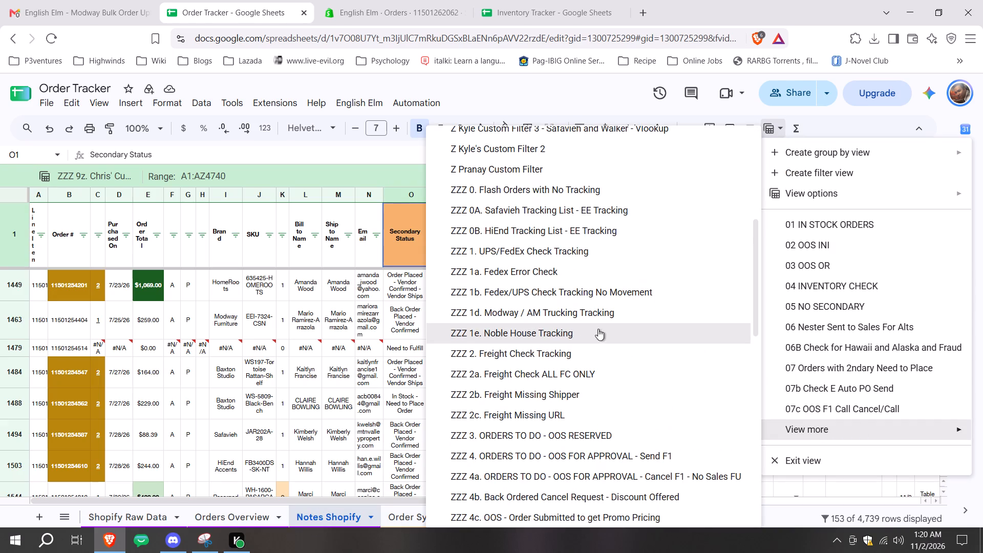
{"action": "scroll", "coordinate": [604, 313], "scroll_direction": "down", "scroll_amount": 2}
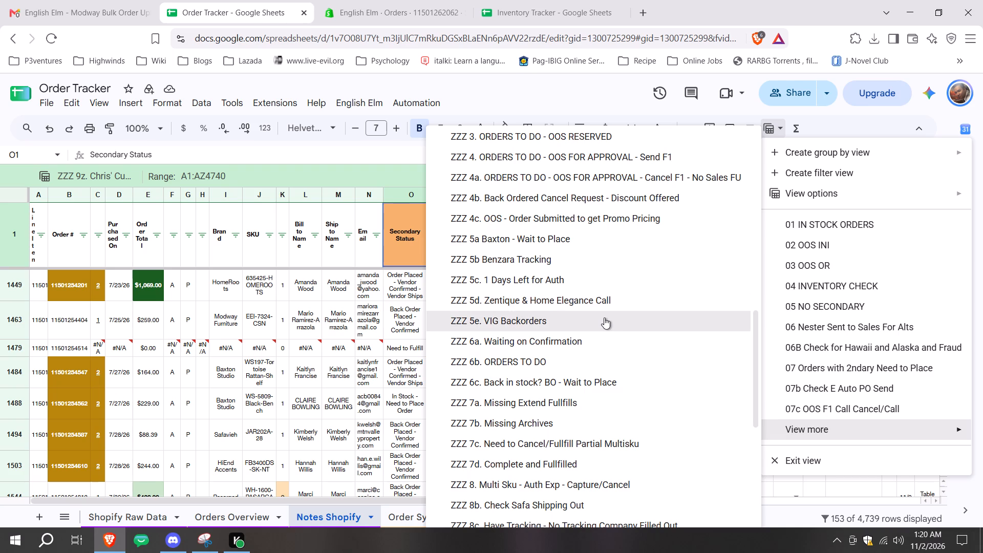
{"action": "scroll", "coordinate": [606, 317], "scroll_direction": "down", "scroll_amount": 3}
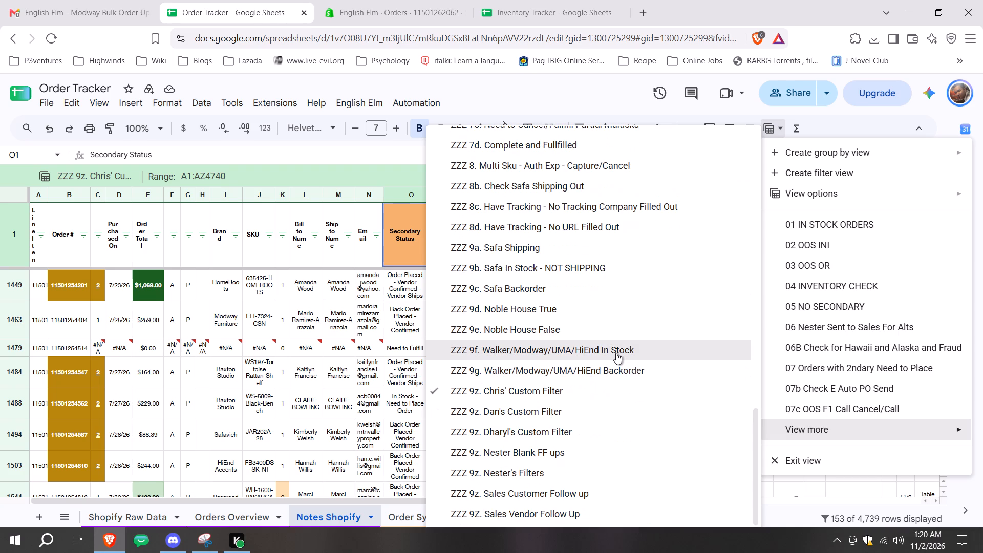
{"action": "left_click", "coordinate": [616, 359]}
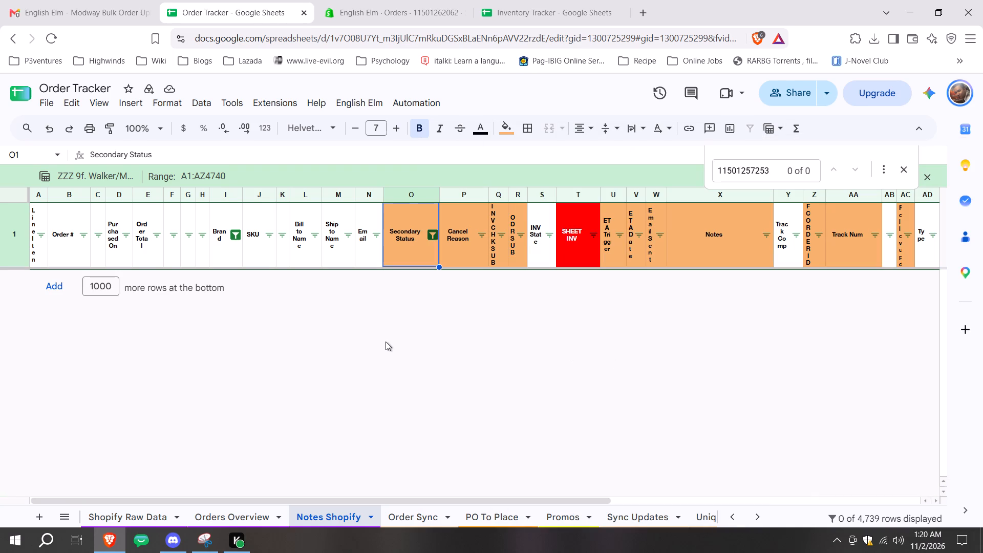
Apply the ZZZ 9g. Walker/Modway/UMA/HiEnd Backorder filter view.
{"action": "scroll", "coordinate": [389, 334], "scroll_direction": "up", "scroll_amount": 4}
{"action": "left_click", "coordinate": [766, 129]}
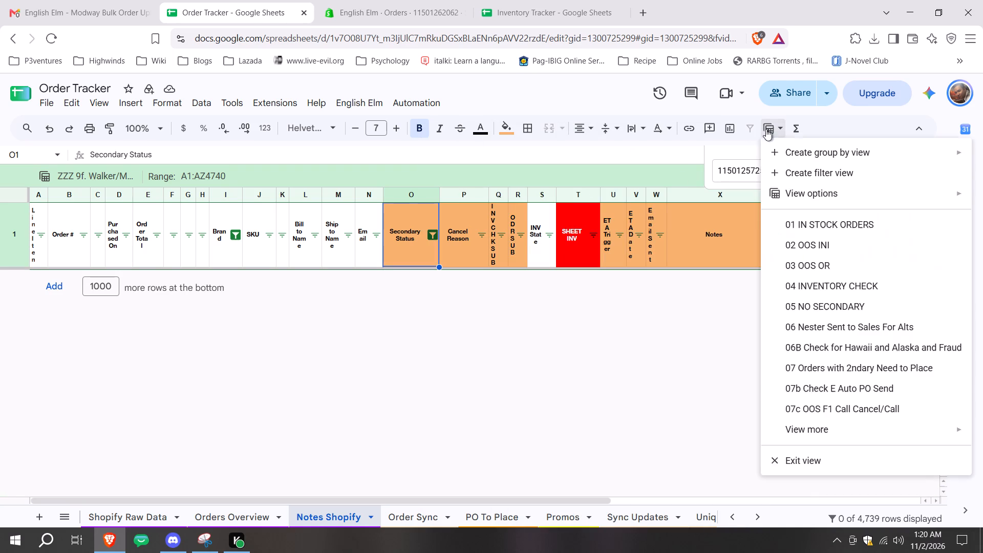
{"action": "scroll", "coordinate": [592, 302], "scroll_direction": "down", "scroll_amount": 4}
{"action": "scroll", "coordinate": [627, 308], "scroll_direction": "up", "scroll_amount": 1}
{"action": "scroll", "coordinate": [632, 311], "scroll_direction": "down", "scroll_amount": 4}
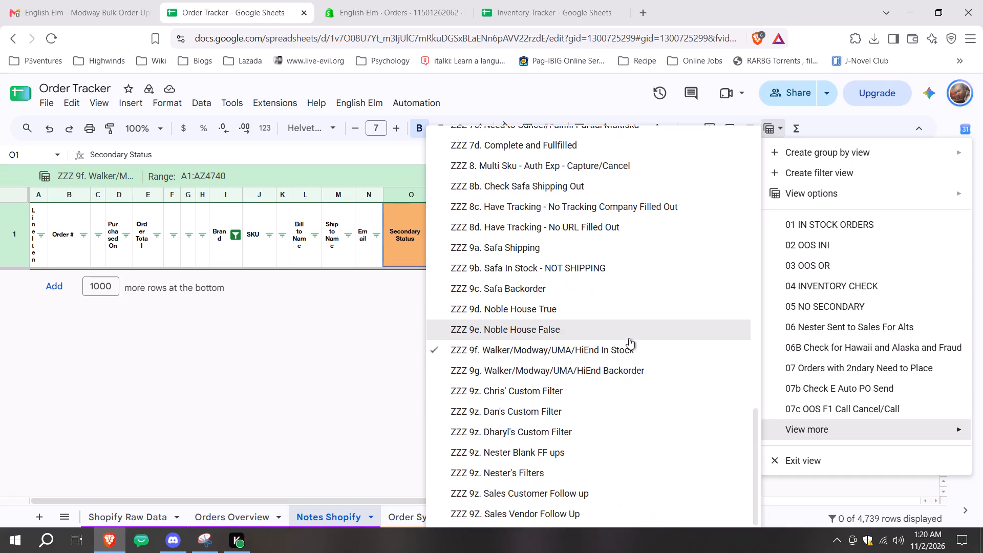
{"action": "left_click", "coordinate": [629, 369]}
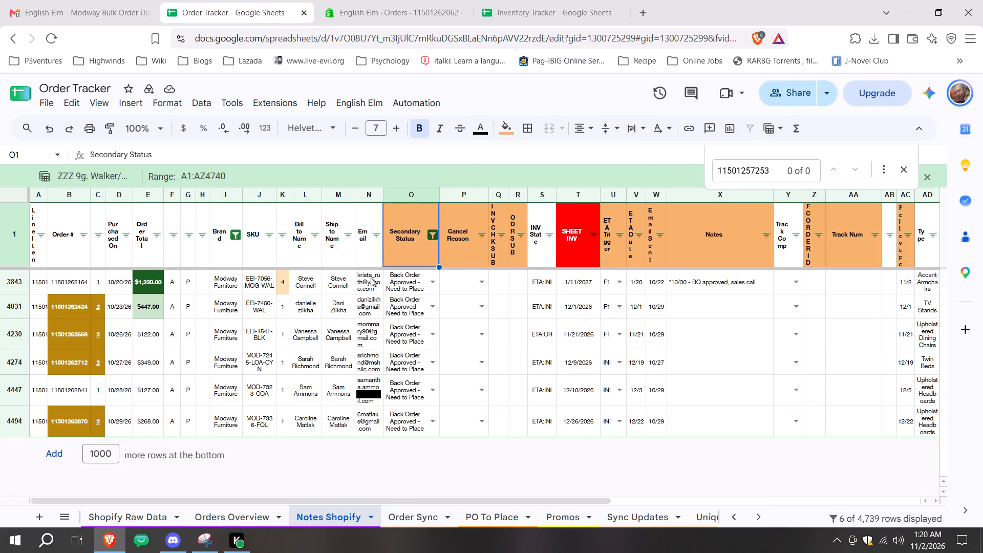
Set the first filtered order's Secondary Status to Back Order Placed - Vendor Confirmed and fill it down all filtered orders.
{"action": "left_click", "coordinate": [429, 279]}
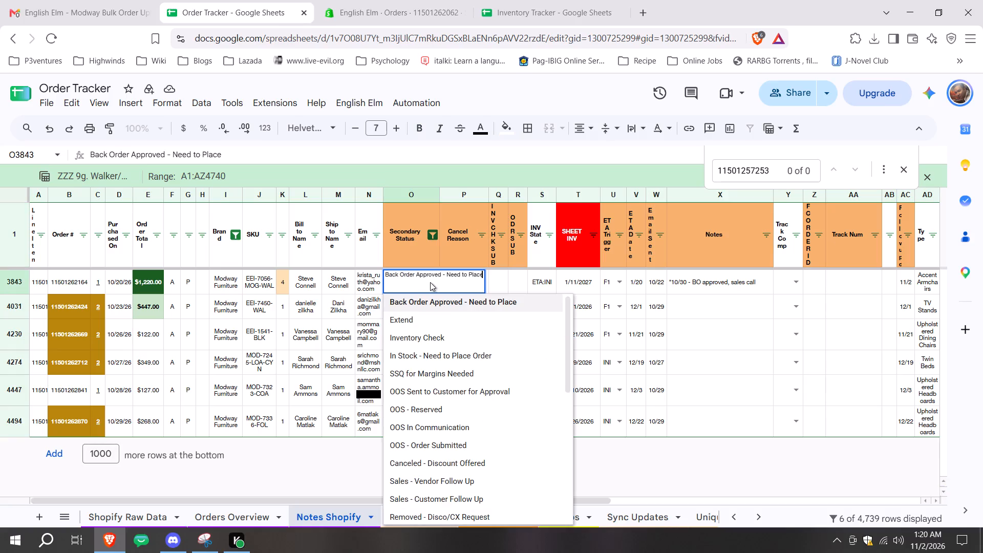
{"action": "scroll", "coordinate": [443, 321], "scroll_direction": "down", "scroll_amount": 2}
{"action": "left_click", "coordinate": [489, 334]}
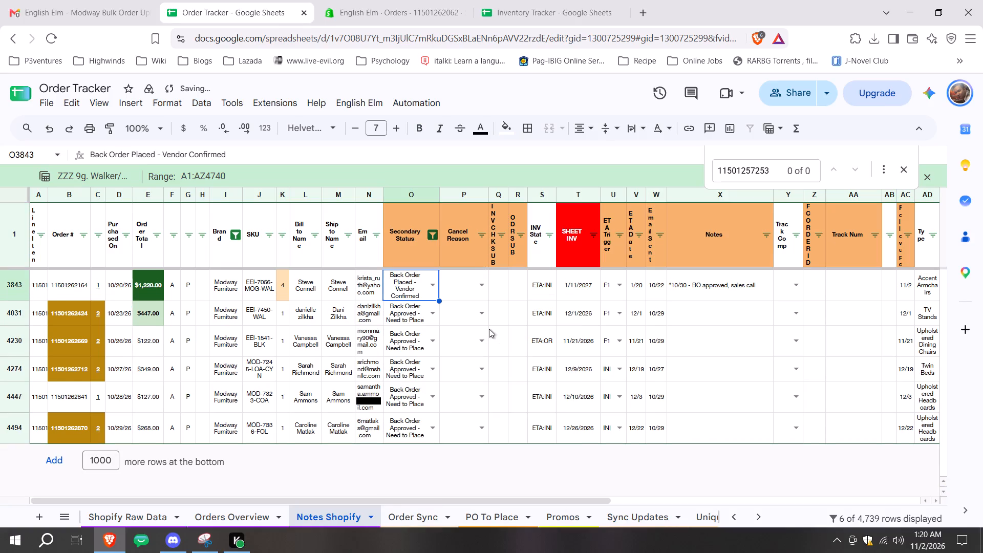
{"action": "key", "text": "ctrl+shift+Down"}
{"action": "key", "text": "ctrl+d"}
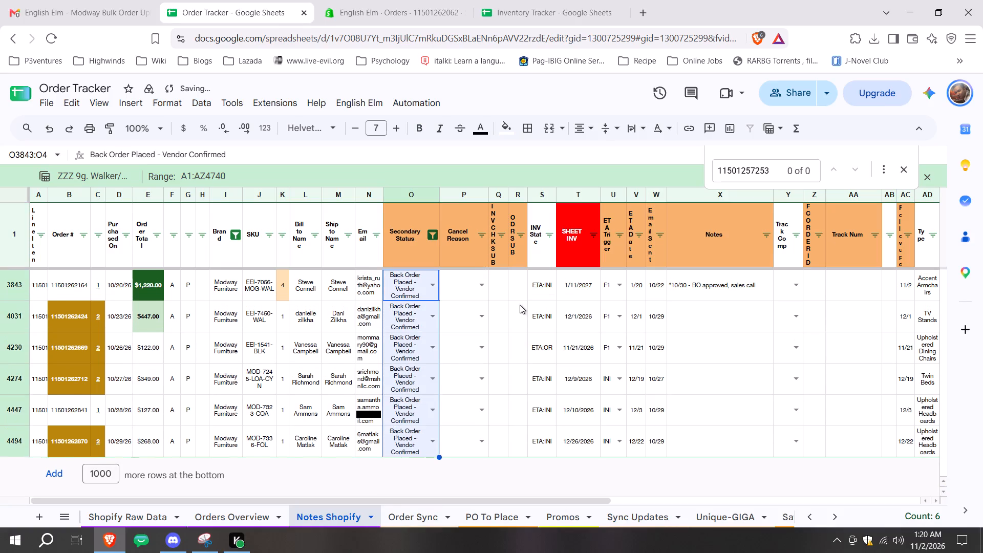
Enter 11/2 as the first filtered order's ODR SUB date in column R and fill it down all filtered orders.
{"action": "left_click", "coordinate": [519, 286]}
{"action": "scroll", "coordinate": [571, 286], "scroll_direction": "up", "scroll_amount": 2}
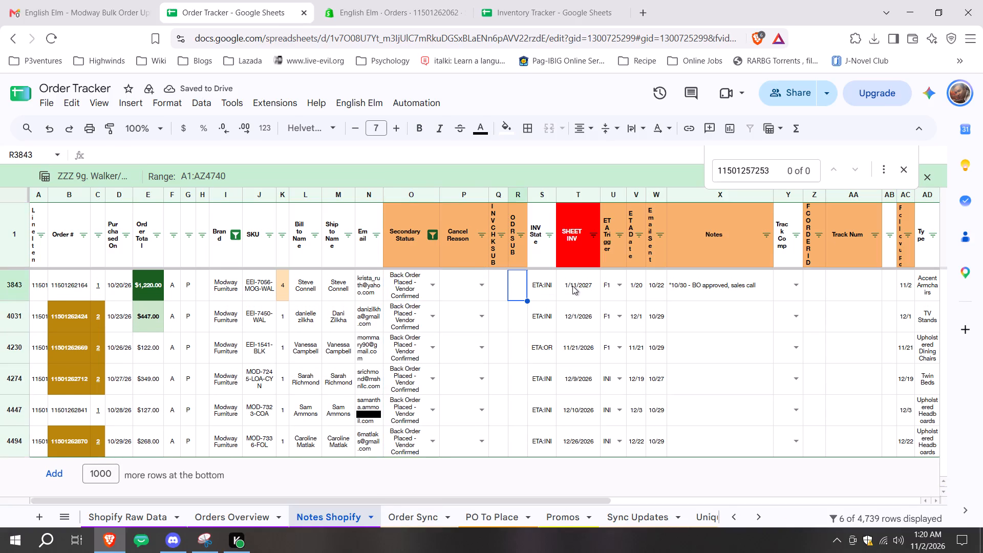
{"action": "type", "text": "11/2"}
{"action": "key", "text": "Return"}
{"action": "key", "text": "Up"}
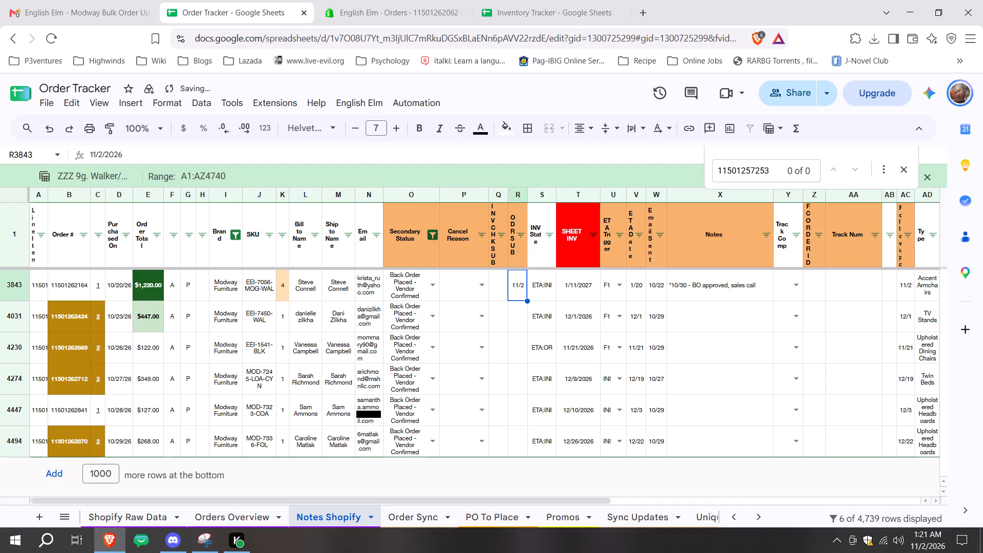
{"action": "key", "text": "ctrl+shift+Down"}
{"action": "key", "text": "ctrl+d"}
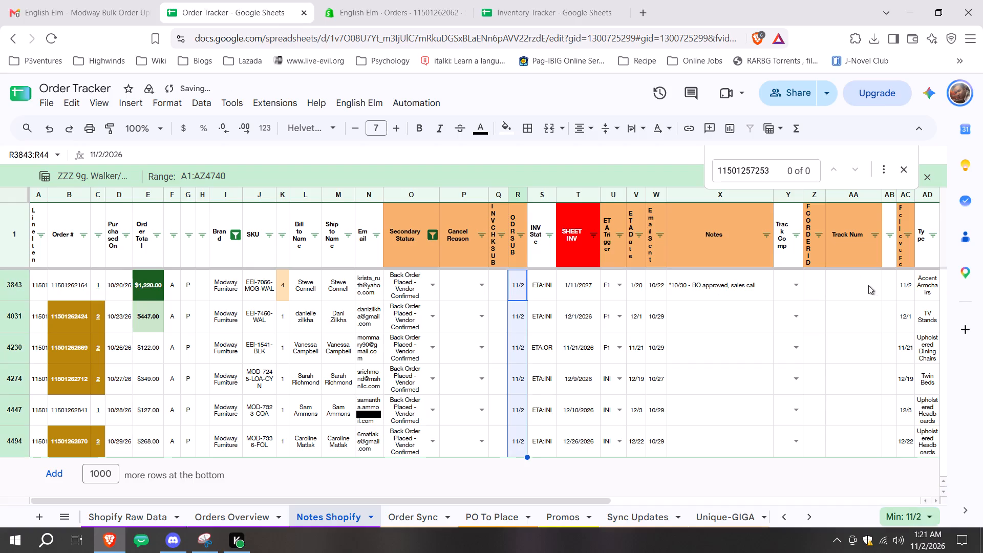
Set the column AC follow-up dates of all filtered orders to their ETA Date plus 7 days, converting the formulas to values.
{"action": "left_click", "coordinate": [905, 292]}
{"action": "key", "text": "equal"}
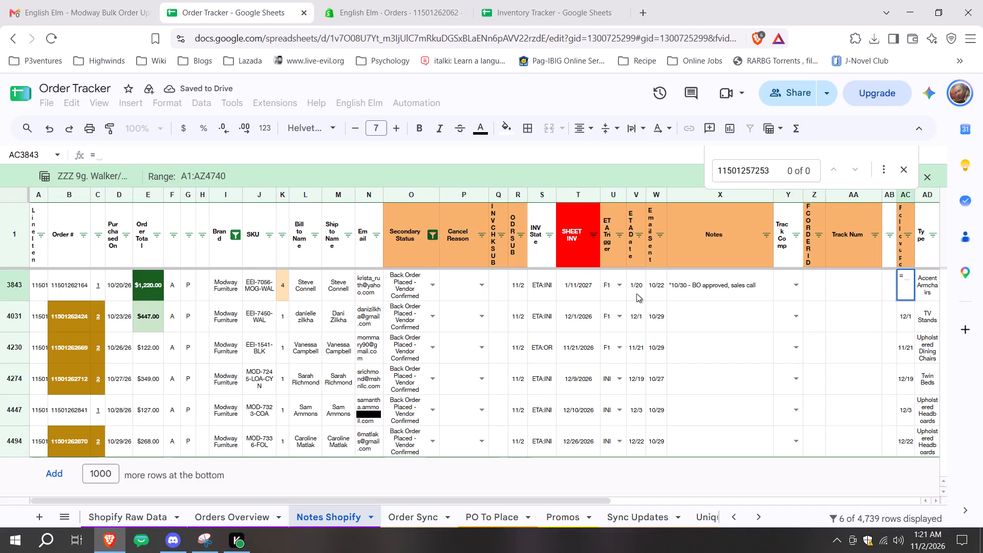
{"action": "left_click", "coordinate": [638, 293]}
{"action": "type", "text": "+7"}
{"action": "key", "text": "Return"}
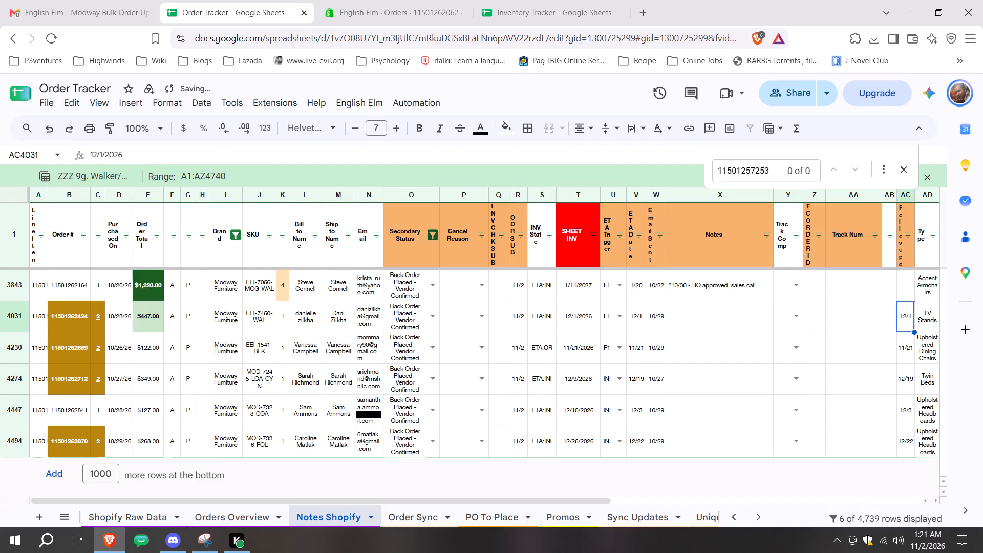
{"action": "key", "text": "Up"}
{"action": "key", "text": "ctrl+shift+Down"}
{"action": "key", "text": "ctrl+d"}
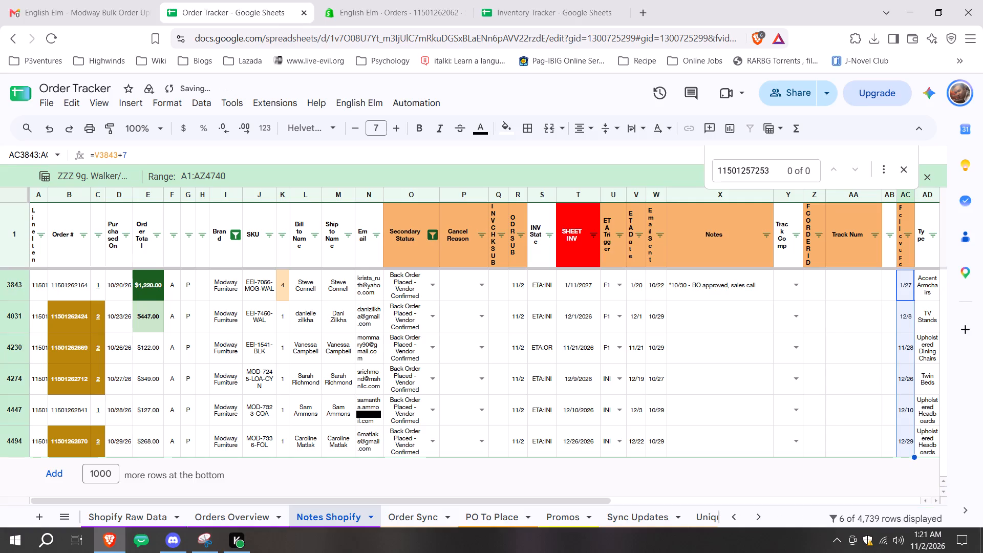
{"action": "key", "text": "ctrl+c"}
{"action": "key", "text": "ctrl+shift+v"}
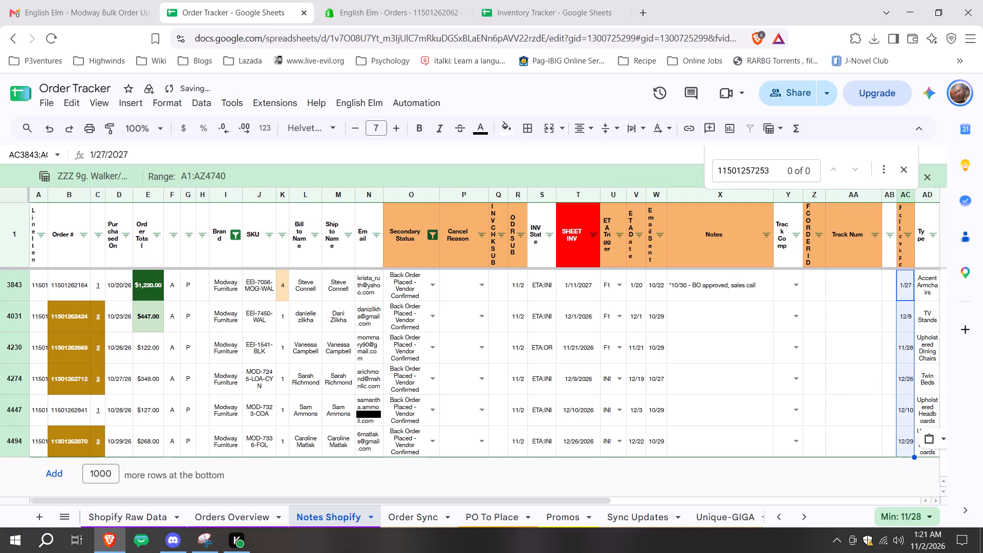
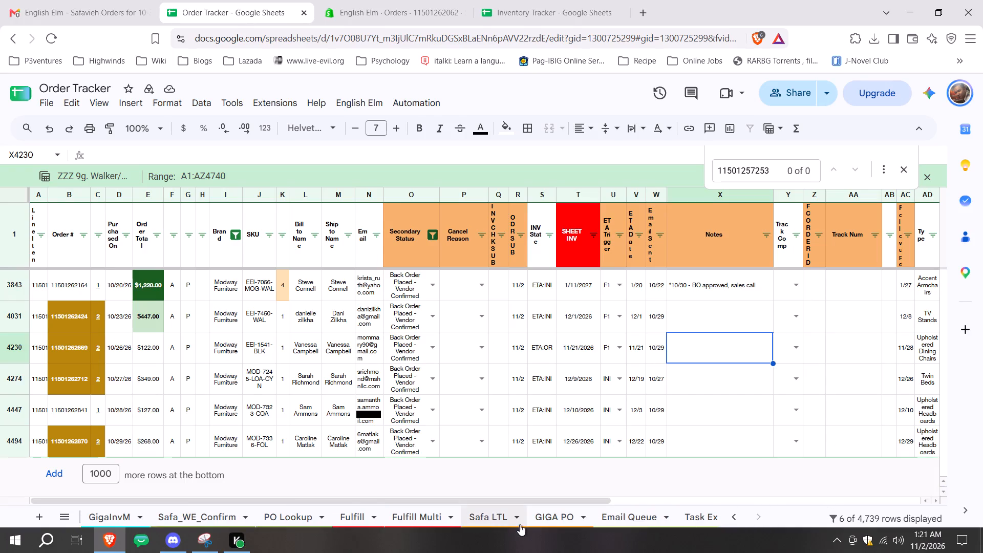
Open the PO Lookup sheet and select the first PO entry below the PO header.
{"action": "left_click", "coordinate": [278, 520]}
{"action": "left_click", "coordinate": [91, 203]}
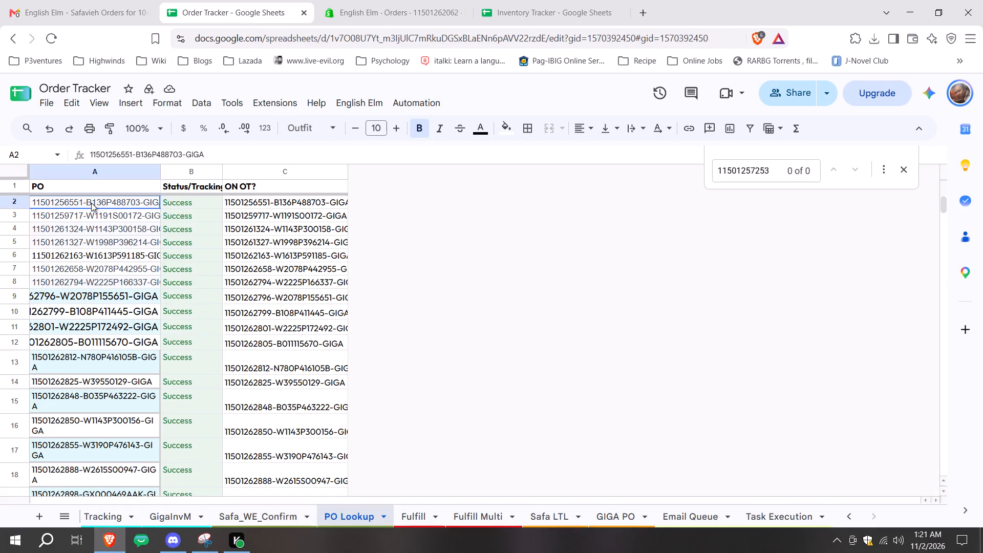
Clear all existing PO and Status/Tracking entries below the header, A2:B20, on the PO Lookup sheet.
{"action": "key", "text": "shift+Right"}
{"action": "key", "text": "ctrl+shift+Down"}
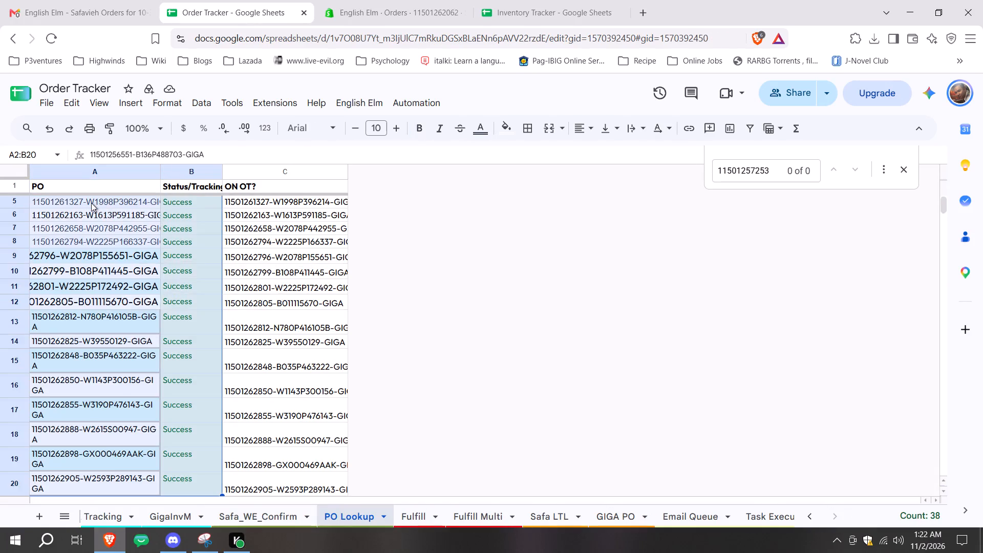
{"action": "key", "text": "Delete"}
{"action": "scroll", "coordinate": [198, 313], "scroll_direction": "up", "scroll_amount": 11}
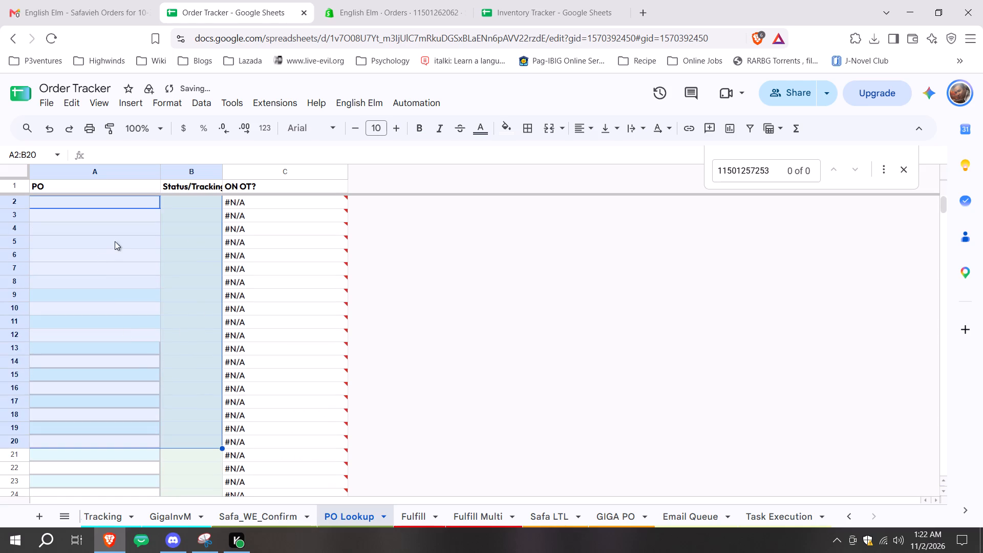
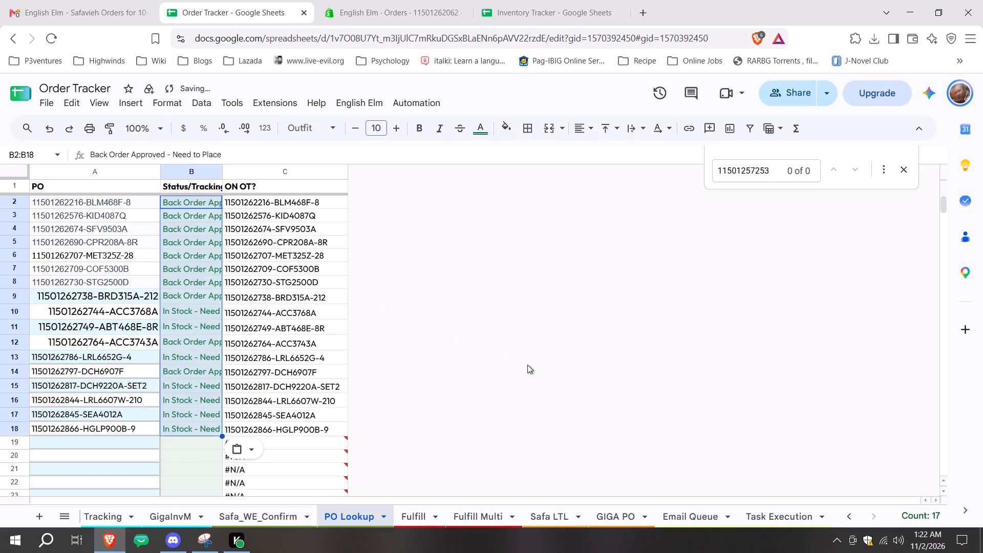
Apply the filter view "Z Kyle Custom Filter 3 - Safavieh and Walker - Vlookup" on the Notes Shopify sheet.
{"action": "left_click", "coordinate": [813, 516]}
{"action": "left_click", "coordinate": [813, 516]}
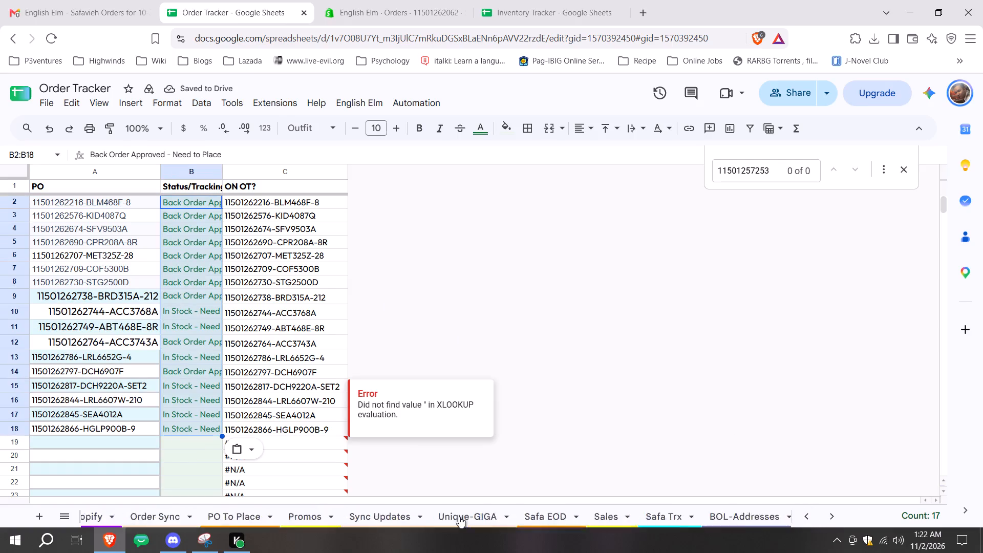
{"action": "left_click", "coordinate": [307, 508]}
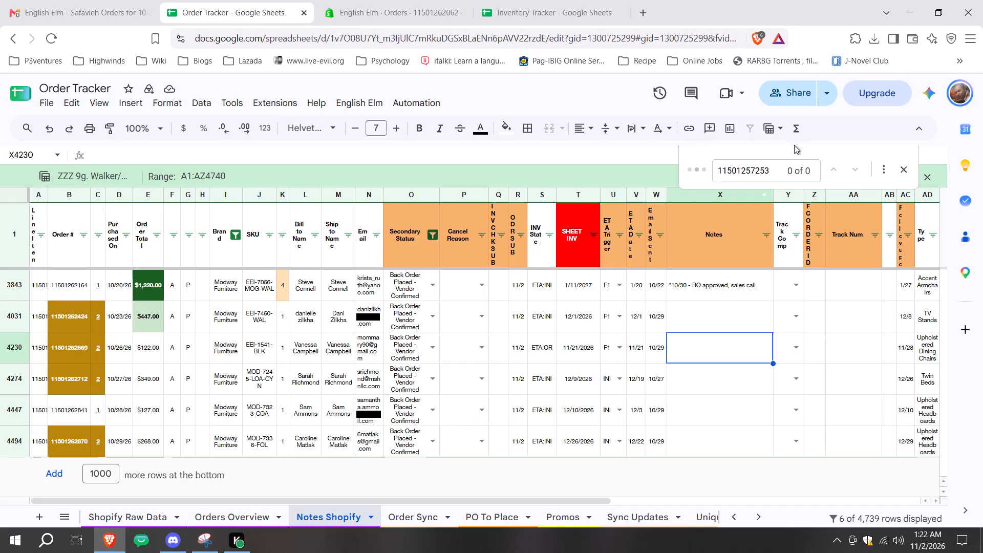
{"action": "left_click", "coordinate": [785, 124]}
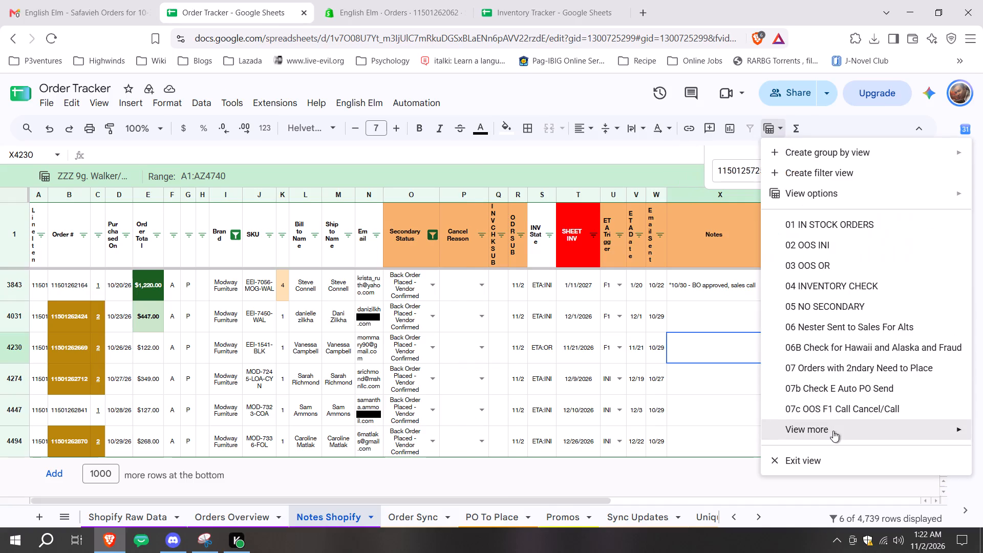
{"action": "scroll", "coordinate": [651, 299], "scroll_direction": "down", "scroll_amount": 3}
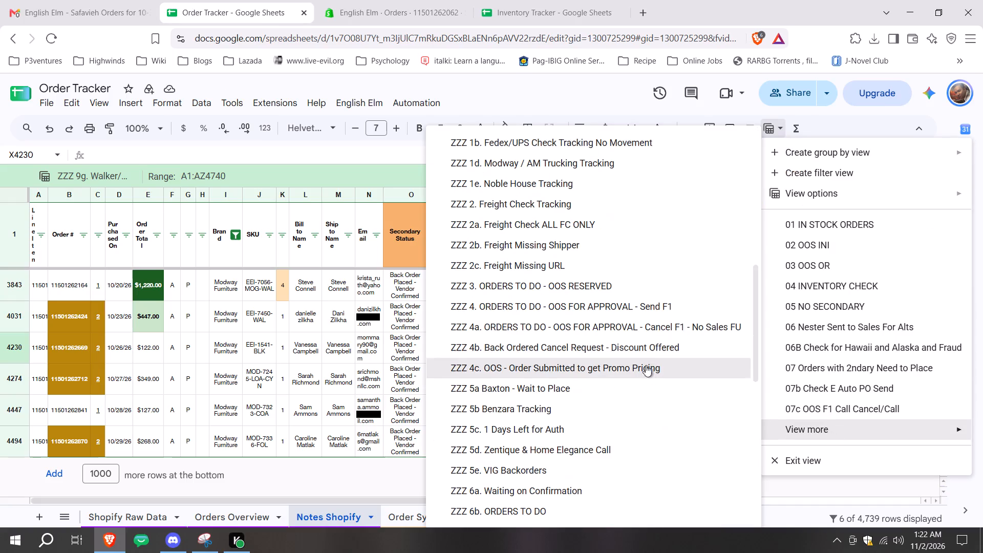
{"action": "scroll", "coordinate": [584, 294], "scroll_direction": "down", "scroll_amount": 2}
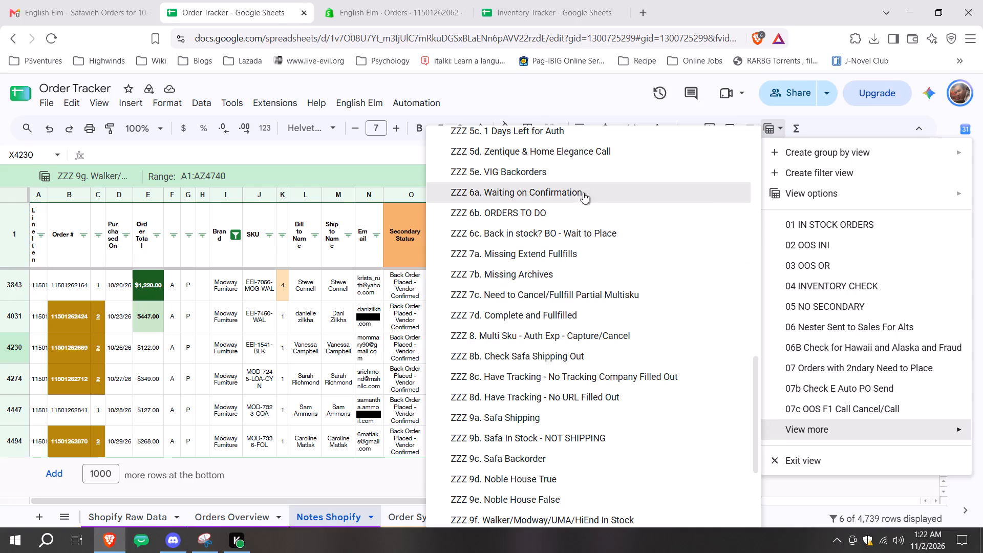
{"action": "scroll", "coordinate": [582, 315], "scroll_direction": "down", "scroll_amount": 2}
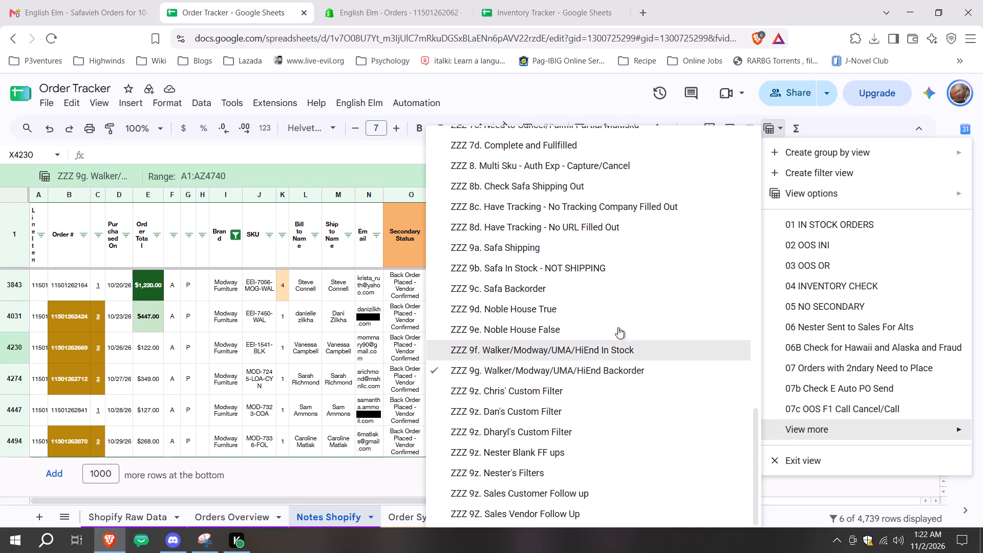
{"action": "scroll", "coordinate": [590, 282], "scroll_direction": "up", "scroll_amount": 4}
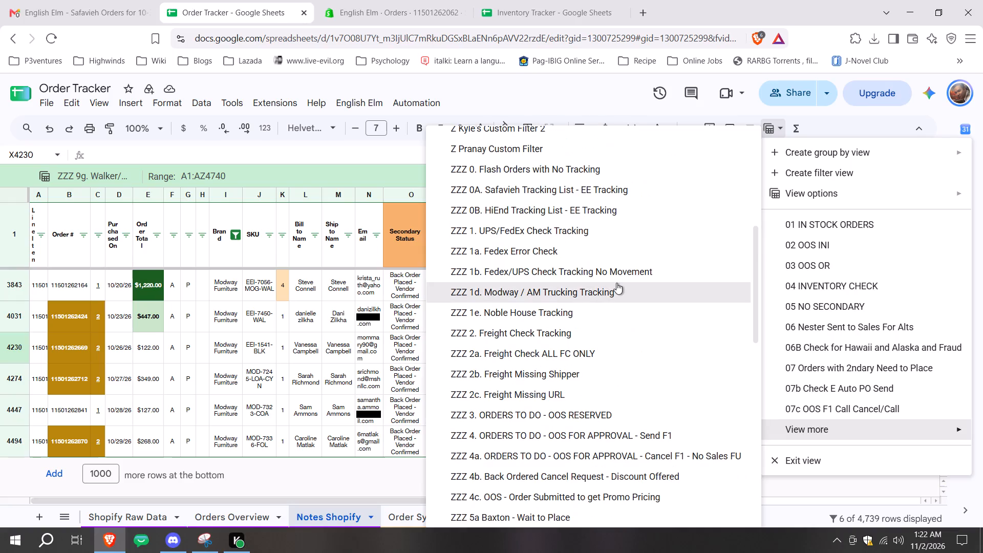
{"action": "scroll", "coordinate": [620, 282], "scroll_direction": "up", "scroll_amount": 3}
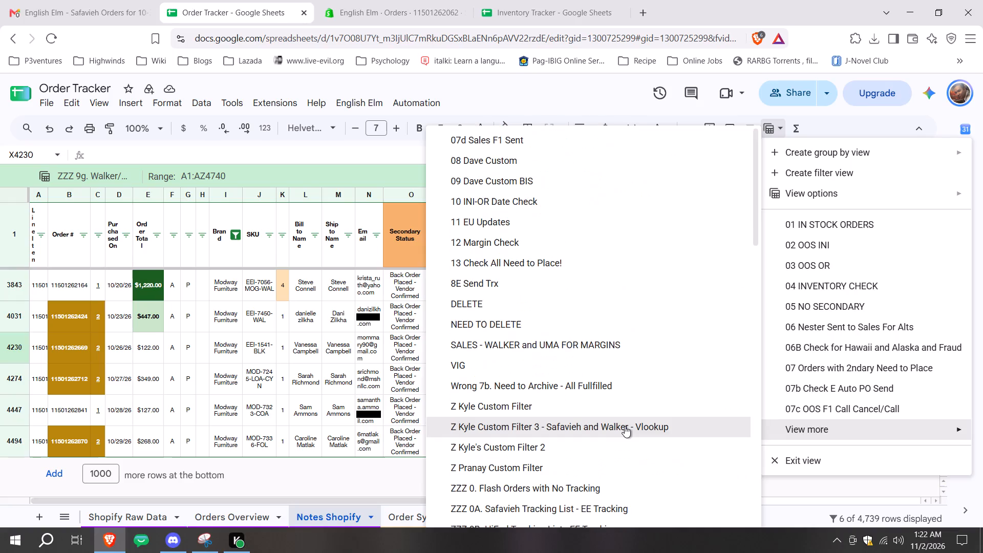
{"action": "left_click", "coordinate": [625, 426]}
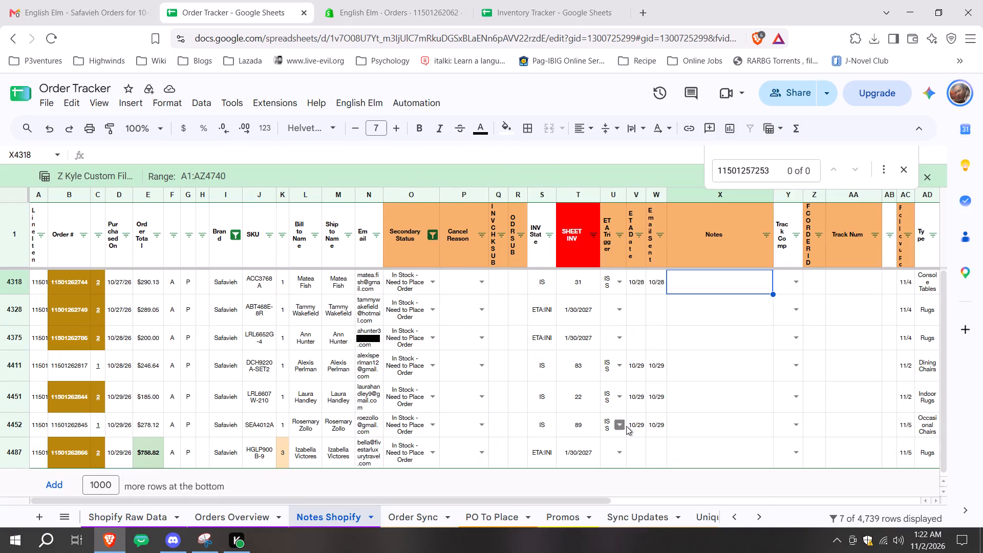
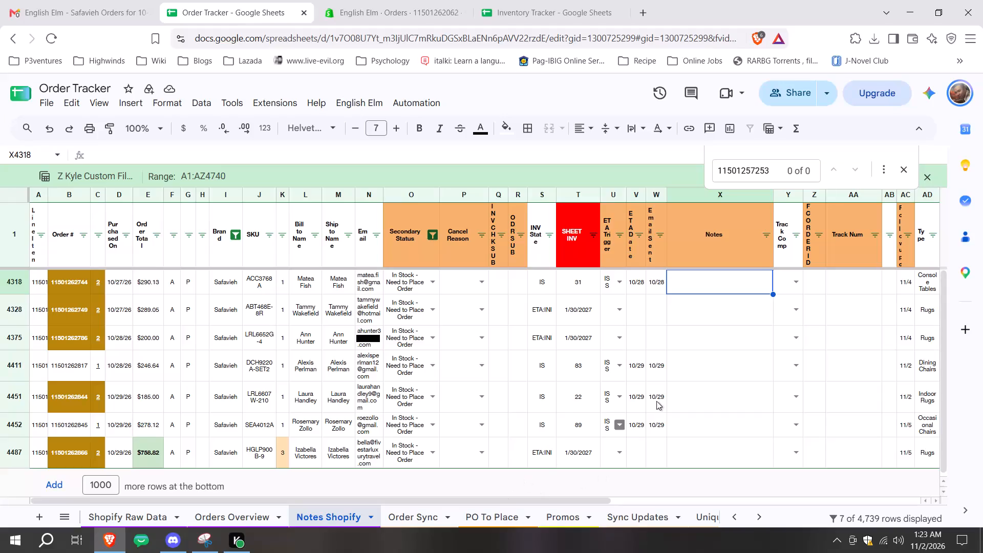
Set the Secondary Status of all filtered Safavieh orders, rows 4318 to 4487, to "Order Placed - Vendor Confirmed - Vendor Ships".
{"action": "scroll", "coordinate": [654, 393], "scroll_direction": "up", "scroll_amount": 5}
{"action": "left_click", "coordinate": [436, 279]}
{"action": "scroll", "coordinate": [455, 349], "scroll_direction": "down", "scroll_amount": 2}
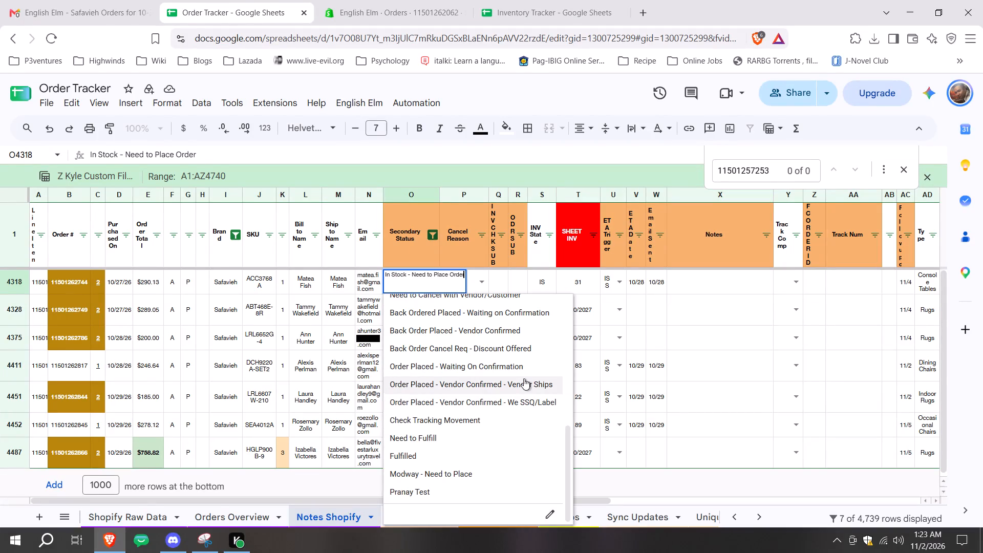
{"action": "left_click", "coordinate": [524, 378]}
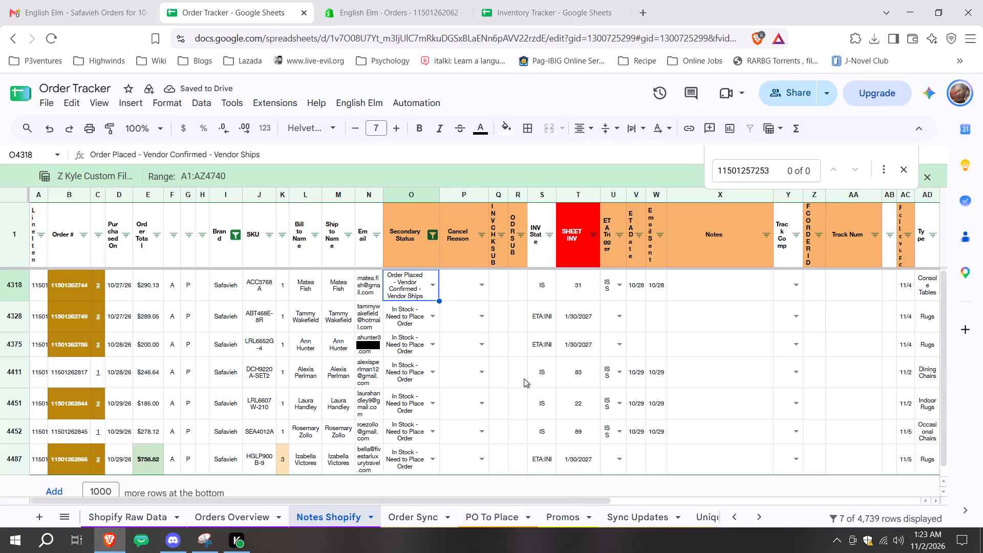
{"action": "key", "text": "ctrl+shift+Down"}
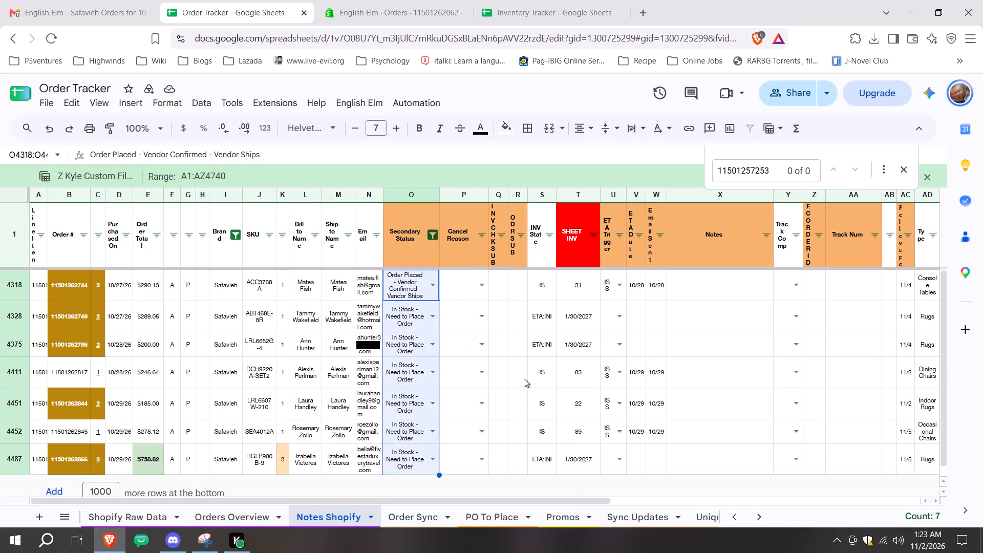
{"action": "key", "text": "ctrl+d"}
Enter 10/30 as the ODR SUB date for all the filtered in-stock Safavieh orders.
{"action": "scroll", "coordinate": [528, 371], "scroll_direction": "up", "scroll_amount": 5}
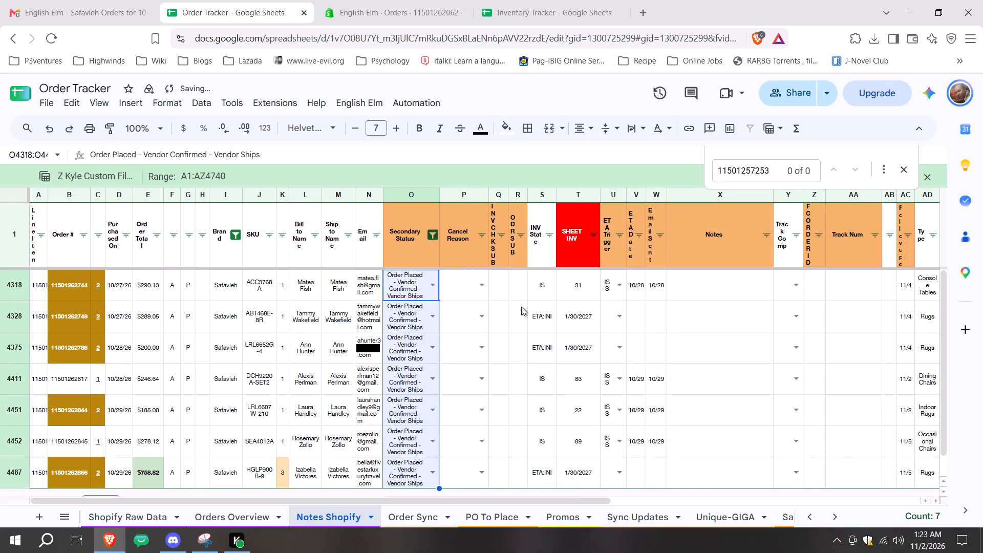
{"action": "left_click", "coordinate": [521, 287]}
{"action": "type", "text": "11/"}
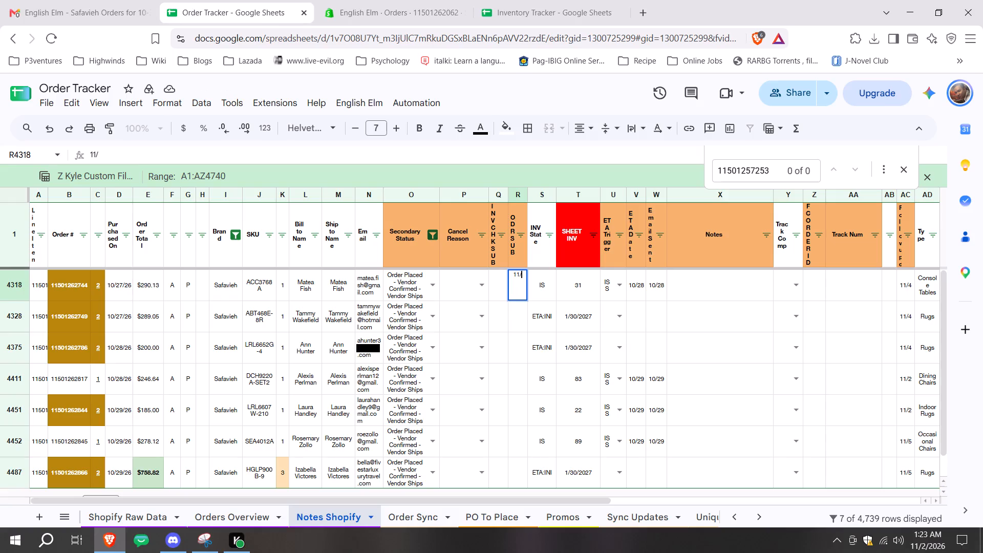
{"action": "key", "text": "BackSpace"}
{"action": "key", "text": "BackSpace"}
{"action": "type", "text": "0/30"}
{"action": "key", "text": "Return"}
{"action": "key", "text": "Up"}
{"action": "key", "text": "ctrl+shift+Down"}
{"action": "key", "text": "ctrl+d"}
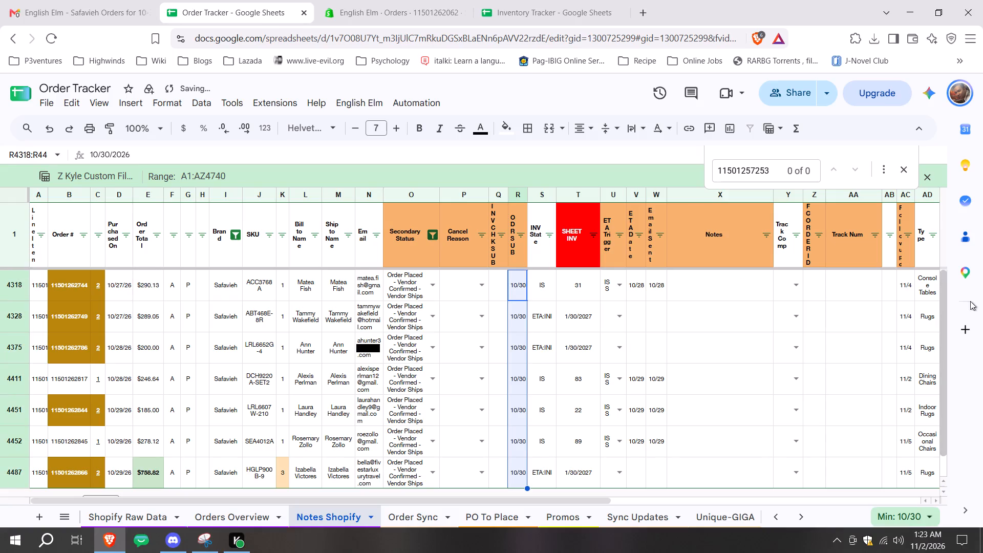
Set the follow-up date in column AC to 11/5/2026 for all the filtered in-stock orders.
{"action": "double_click", "coordinate": [900, 284]}
{"action": "left_click", "coordinate": [884, 364]}
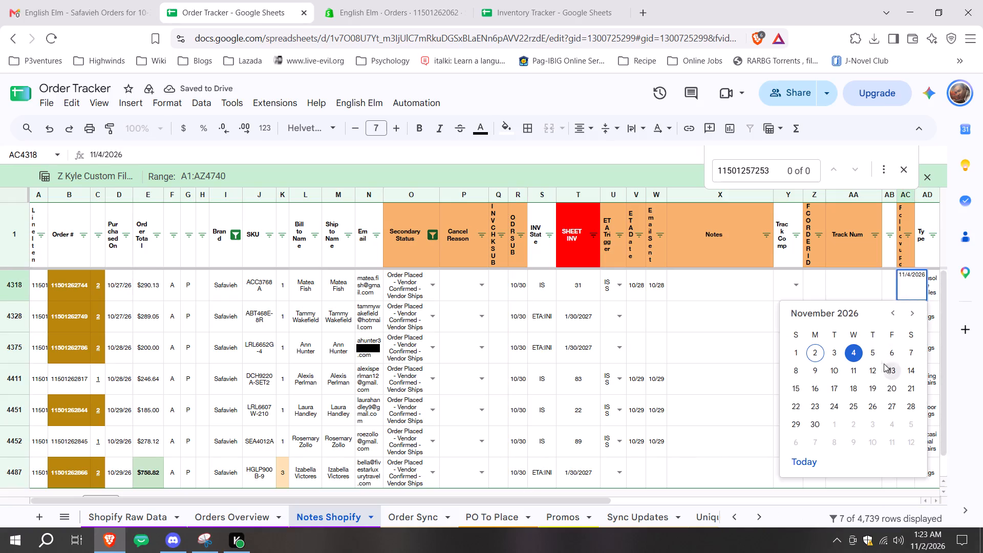
{"action": "double_click", "coordinate": [903, 292]}
{"action": "left_click", "coordinate": [876, 357]}
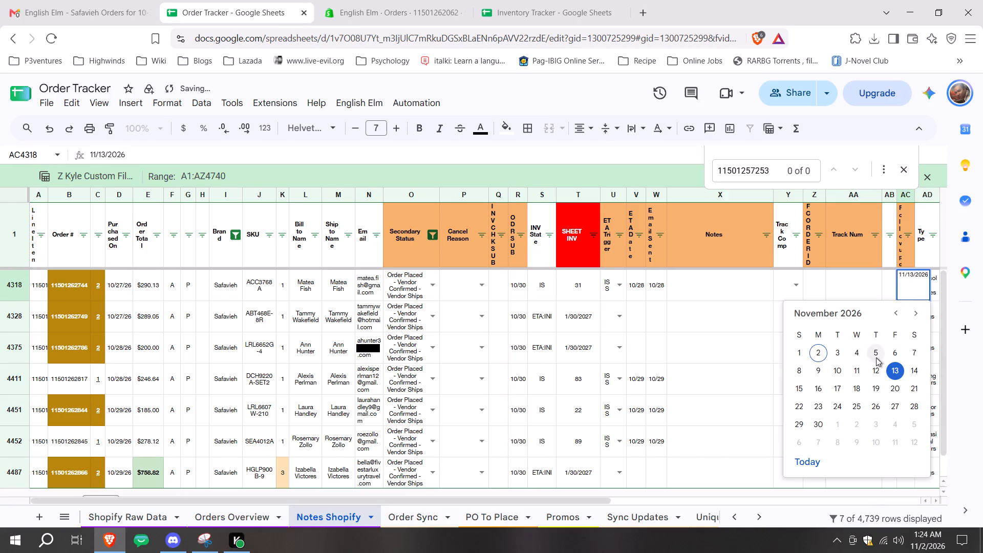
{"action": "key", "text": "ctrl+shift+Down"}
{"action": "key", "text": "ctrl+d"}
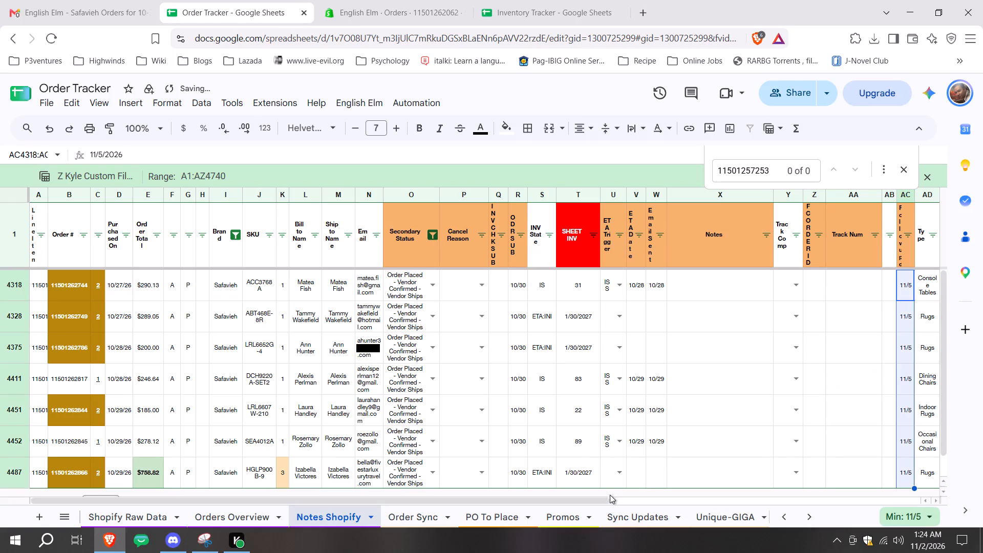
Filter the PO Lookup column to show only "Back Order Approved - Need to Place", accepting the protected-range edit.
{"action": "left_click", "coordinate": [627, 500]}
{"action": "scroll", "coordinate": [750, 411], "scroll_direction": "up", "scroll_amount": 4}
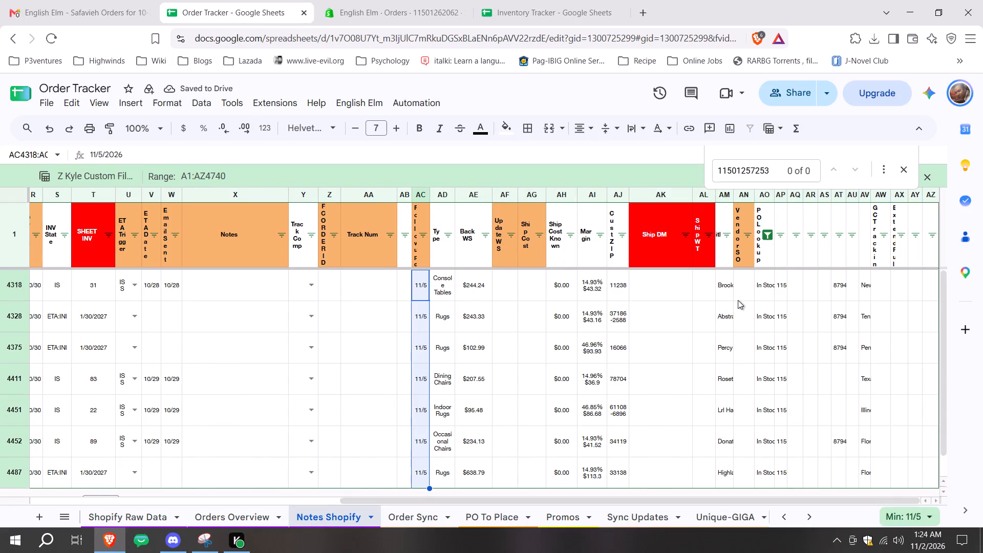
{"action": "left_click", "coordinate": [767, 235]}
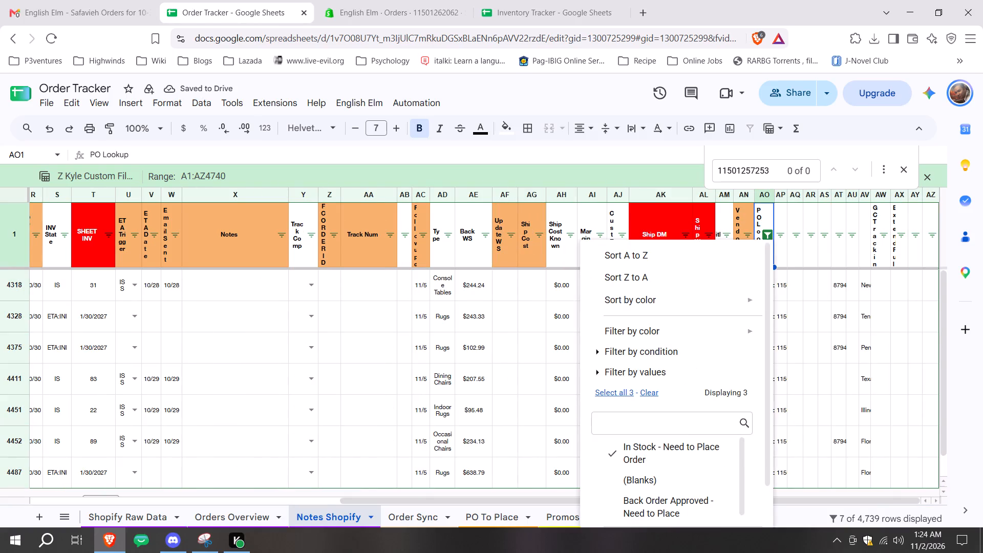
{"action": "left_click", "coordinate": [657, 400]}
{"action": "left_click", "coordinate": [675, 497]}
{"action": "scroll", "coordinate": [674, 406], "scroll_direction": "down", "scroll_amount": 6}
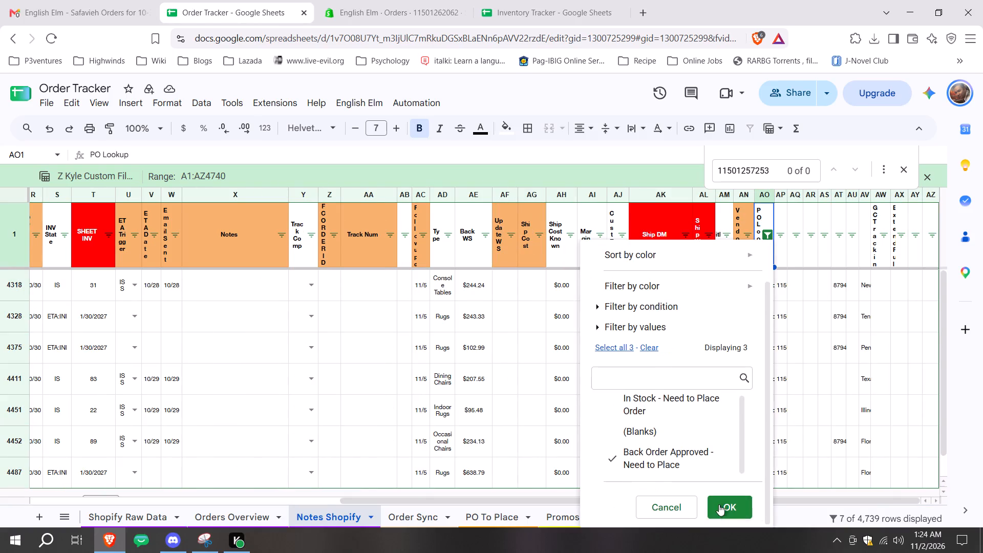
{"action": "left_click", "coordinate": [728, 511]}
{"action": "left_click", "coordinate": [645, 381]}
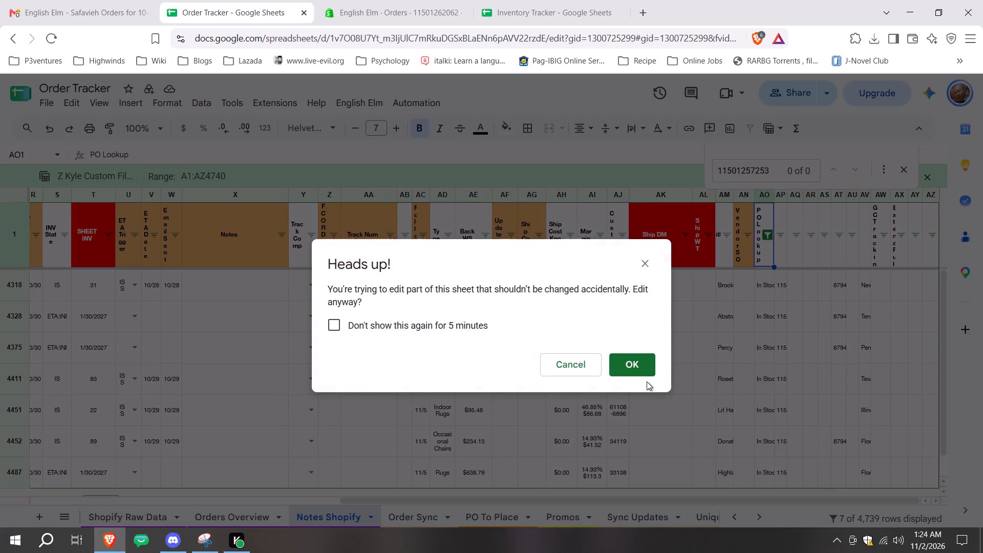
{"action": "left_click", "coordinate": [640, 366]}
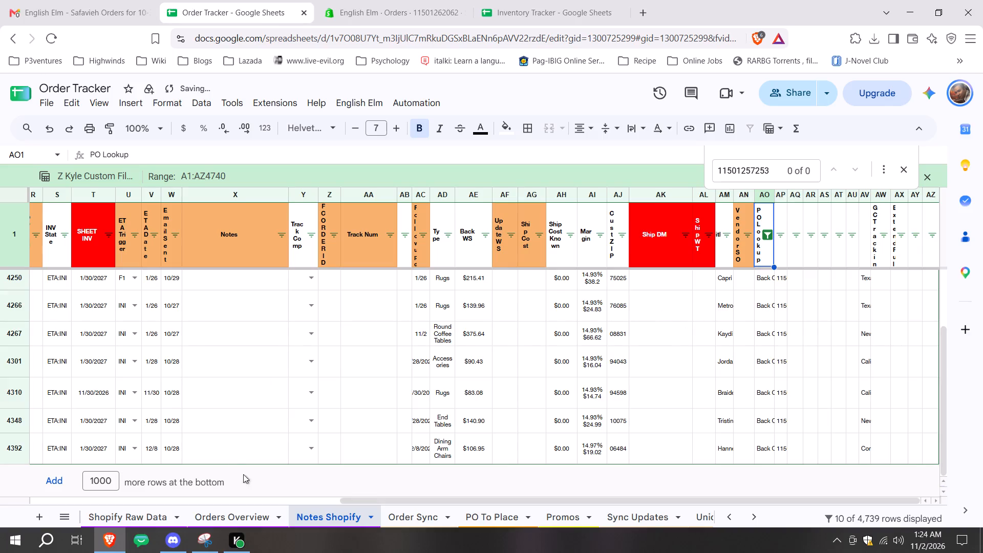
Set the Secondary Status of all filtered back orders, from row 3864 down, to "Back Order Placed - Vendor Confirmed".
{"action": "left_click", "coordinate": [324, 498]}
{"action": "scroll", "coordinate": [394, 375], "scroll_direction": "up", "scroll_amount": 5}
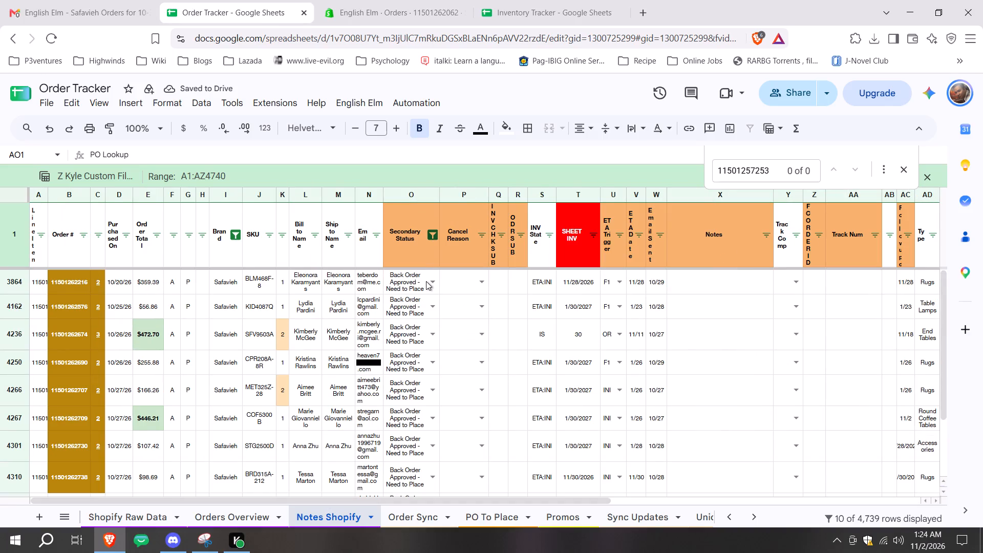
{"action": "scroll", "coordinate": [435, 303], "scroll_direction": "up", "scroll_amount": 2}
{"action": "left_click", "coordinate": [428, 284]}
{"action": "scroll", "coordinate": [424, 327], "scroll_direction": "down", "scroll_amount": 4}
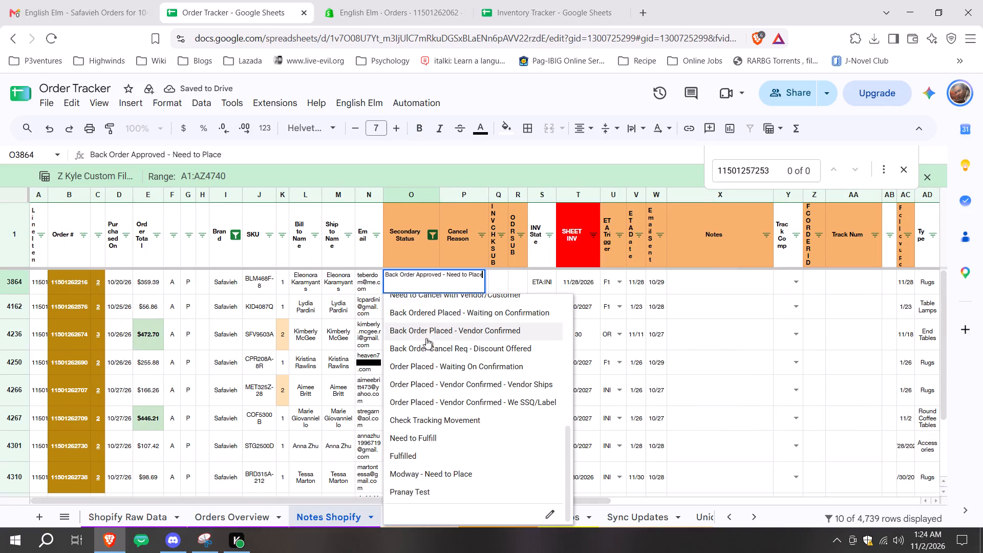
{"action": "left_click", "coordinate": [455, 332]}
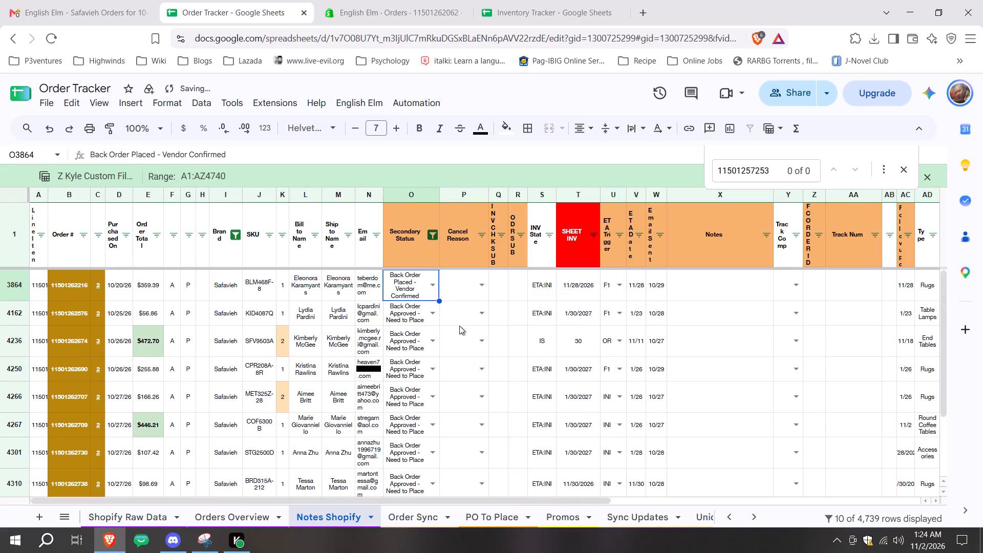
{"action": "key", "text": "ctrl+shift+Down"}
{"action": "key", "text": "ctrl+d"}
Enter 10/30 as the ODR SUB date for all the filtered back orders.
{"action": "scroll", "coordinate": [504, 376], "scroll_direction": "up", "scroll_amount": 5}
{"action": "scroll", "coordinate": [504, 376], "scroll_direction": "down", "scroll_amount": 8}
{"action": "scroll", "coordinate": [510, 410], "scroll_direction": "up", "scroll_amount": 2}
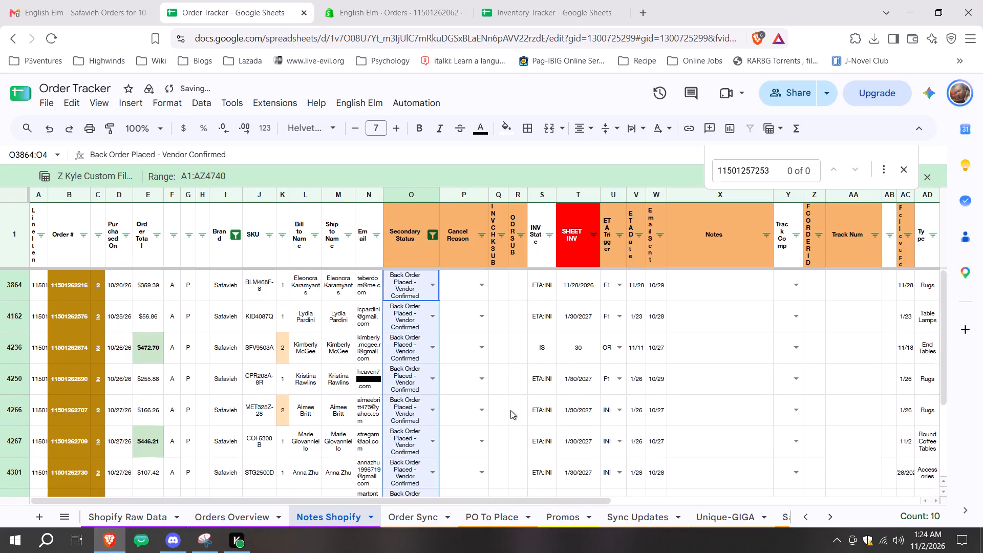
{"action": "scroll", "coordinate": [510, 410], "scroll_direction": "up", "scroll_amount": 10}
{"action": "left_click", "coordinate": [516, 278]}
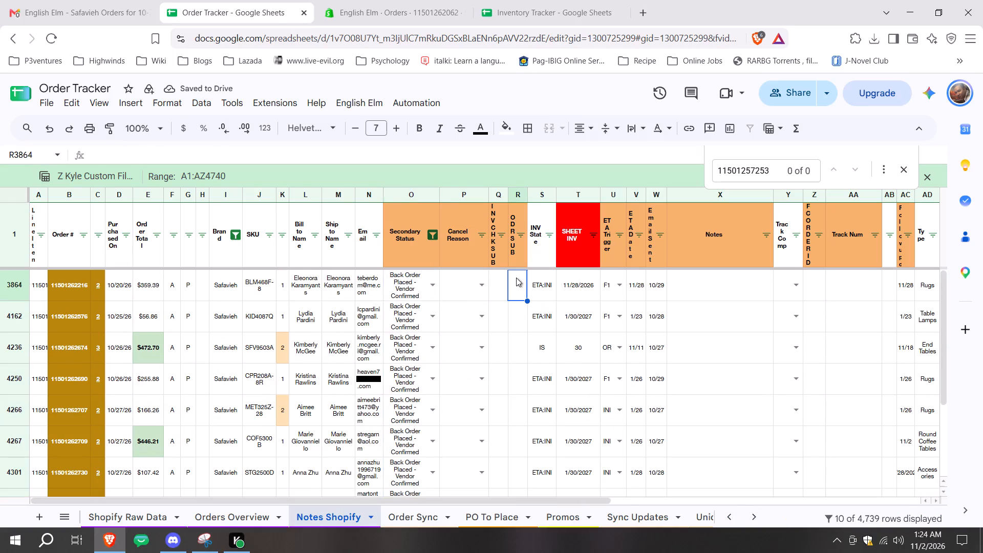
{"action": "type", "text": "10/30"}
{"action": "key", "text": "Return"}
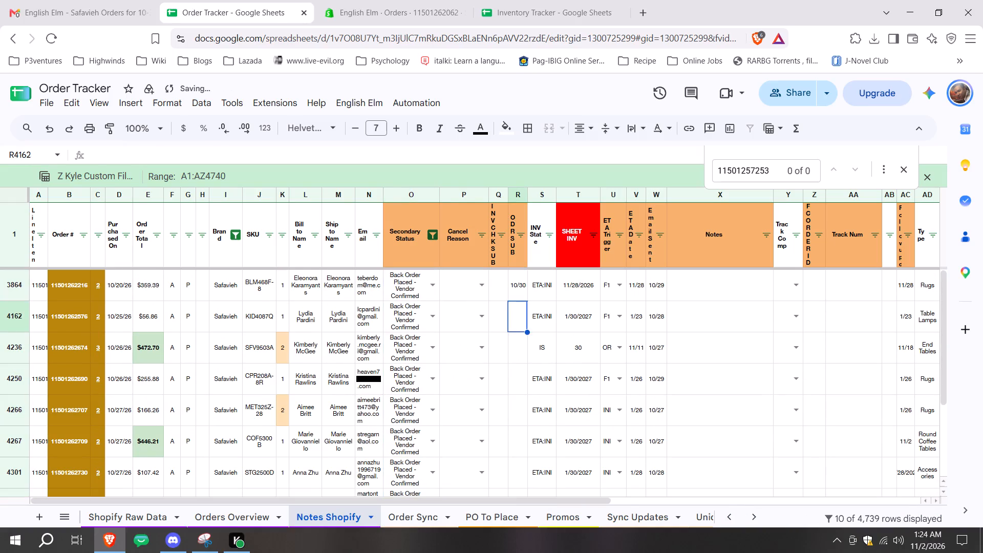
{"action": "key", "text": "Up"}
{"action": "key", "text": "ctrl+shift+Down"}
{"action": "key", "text": "ctrl+d"}
Fill the back orders' follow-up dates with the ETA Date plus 7 days (=V3864+7) and convert the formulas to plain values.
{"action": "scroll", "coordinate": [592, 336], "scroll_direction": "up", "scroll_amount": 8}
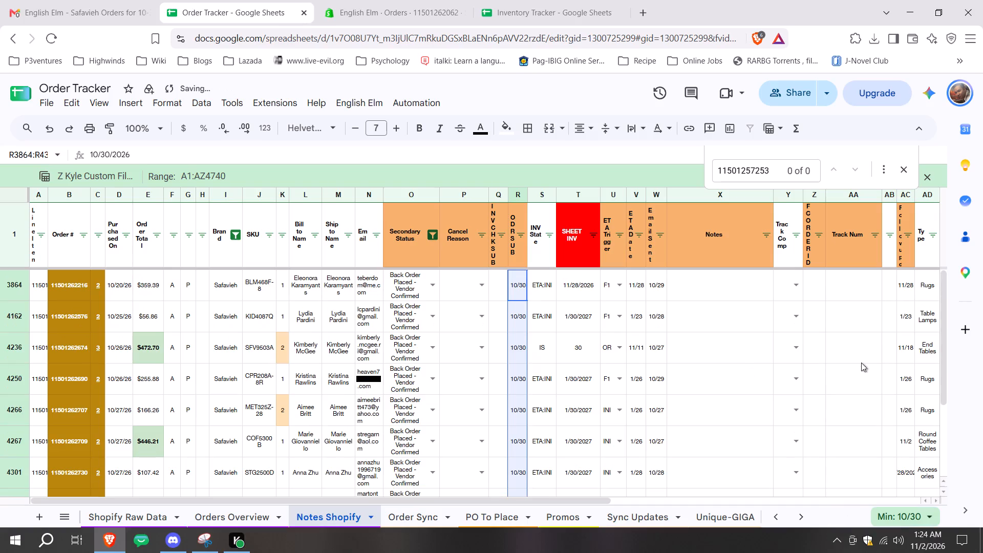
{"action": "left_click", "coordinate": [900, 281]}
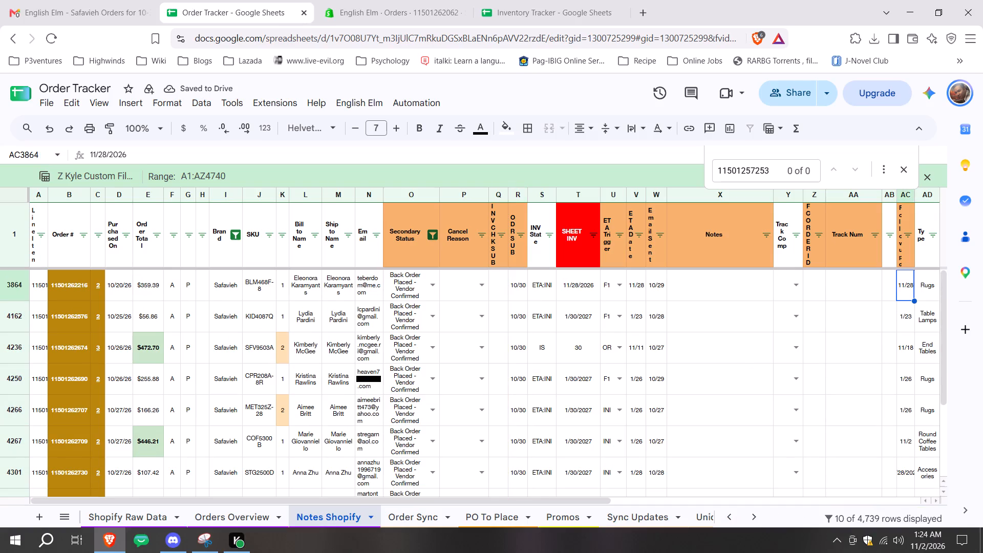
{"action": "key", "text": "equal"}
{"action": "left_click", "coordinate": [640, 287]}
{"action": "type", "text": "+7"}
{"action": "key", "text": "Return"}
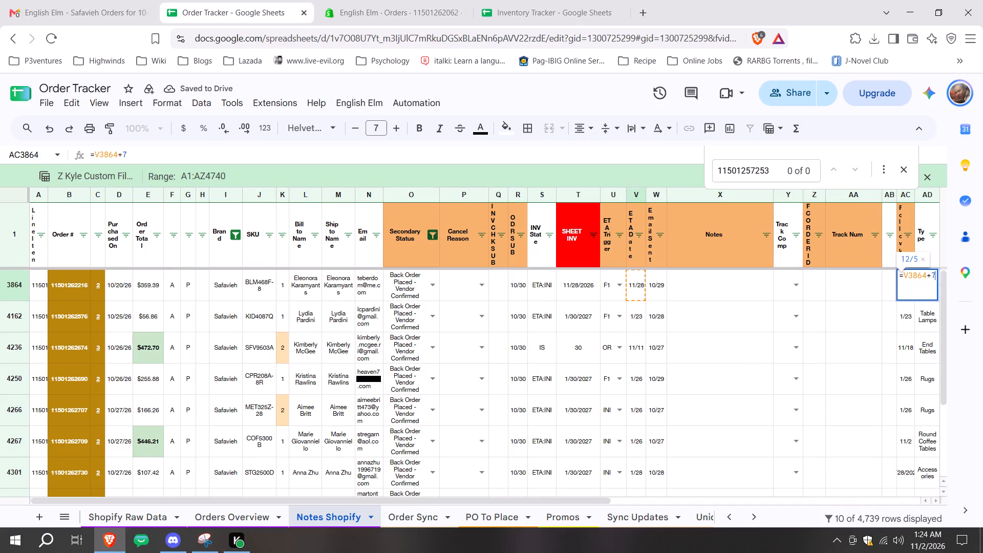
{"action": "key", "text": "Up"}
{"action": "key", "text": "ctrl+shift+Down"}
{"action": "key", "text": "ctrl+d"}
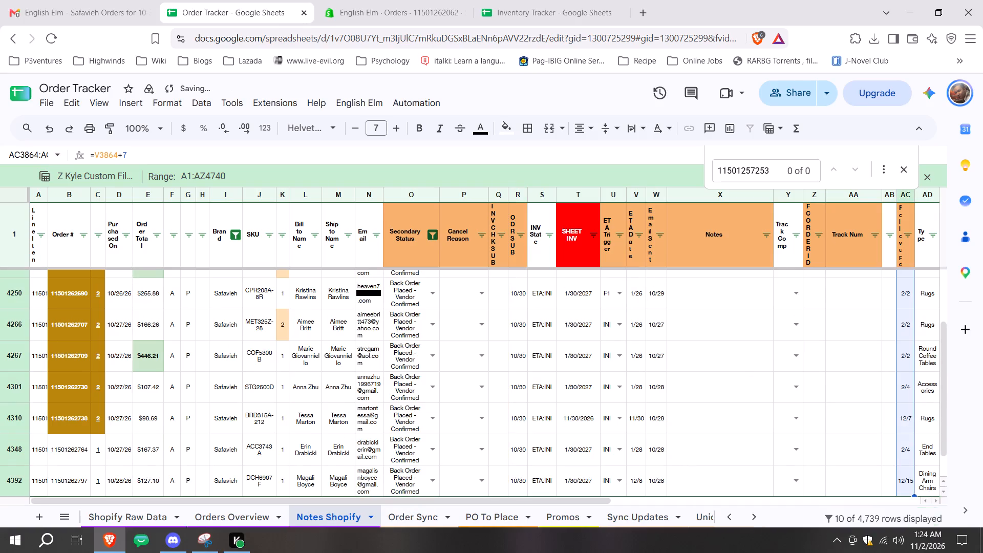
{"action": "key", "text": "ctrl+c"}
{"action": "key", "text": "ctrl+shift+v"}
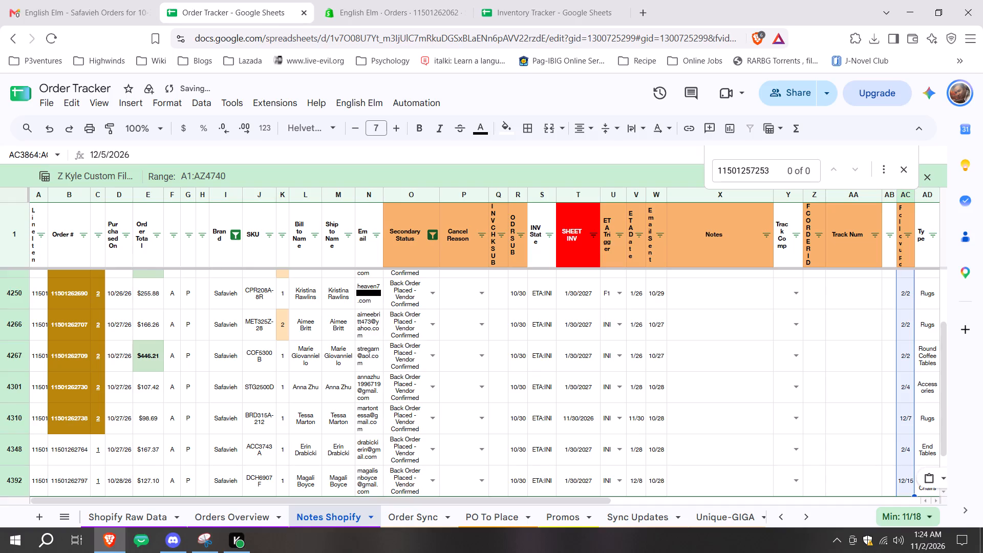
Review the filtered back order rows, checking their statuses, ODR SUB dates and follow-up dates.
{"action": "scroll", "coordinate": [668, 292], "scroll_direction": "up", "scroll_amount": 5}
{"action": "scroll", "coordinate": [695, 330], "scroll_direction": "up", "scroll_amount": 6}
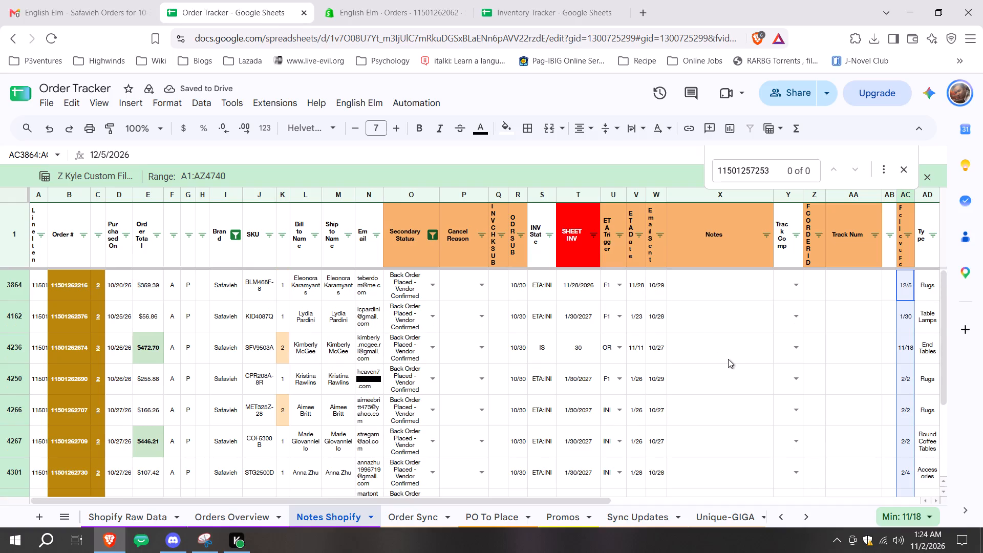
{"action": "scroll", "coordinate": [728, 360], "scroll_direction": "up", "scroll_amount": 10}
{"action": "scroll", "coordinate": [728, 360], "scroll_direction": "down", "scroll_amount": 3}
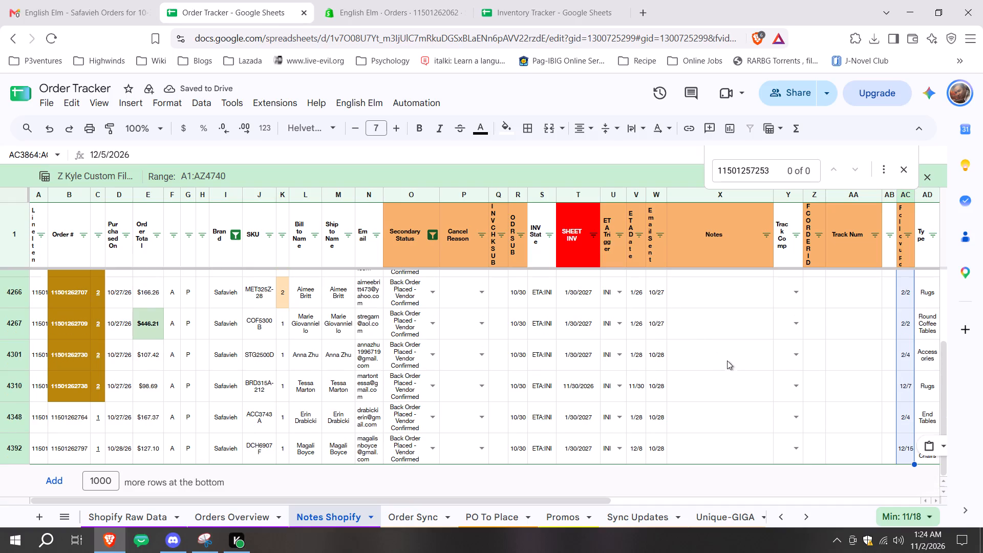
{"action": "scroll", "coordinate": [727, 360], "scroll_direction": "down", "scroll_amount": 4}
{"action": "scroll", "coordinate": [730, 370], "scroll_direction": "up", "scroll_amount": 2}
{"action": "scroll", "coordinate": [730, 370], "scroll_direction": "down", "scroll_amount": 1}
{"action": "scroll", "coordinate": [730, 370], "scroll_direction": "up", "scroll_amount": 7}
{"action": "scroll", "coordinate": [732, 375], "scroll_direction": "down", "scroll_amount": 3}
{"action": "left_click", "coordinate": [735, 381]}
{"action": "scroll", "coordinate": [735, 381], "scroll_direction": "up", "scroll_amount": 10}
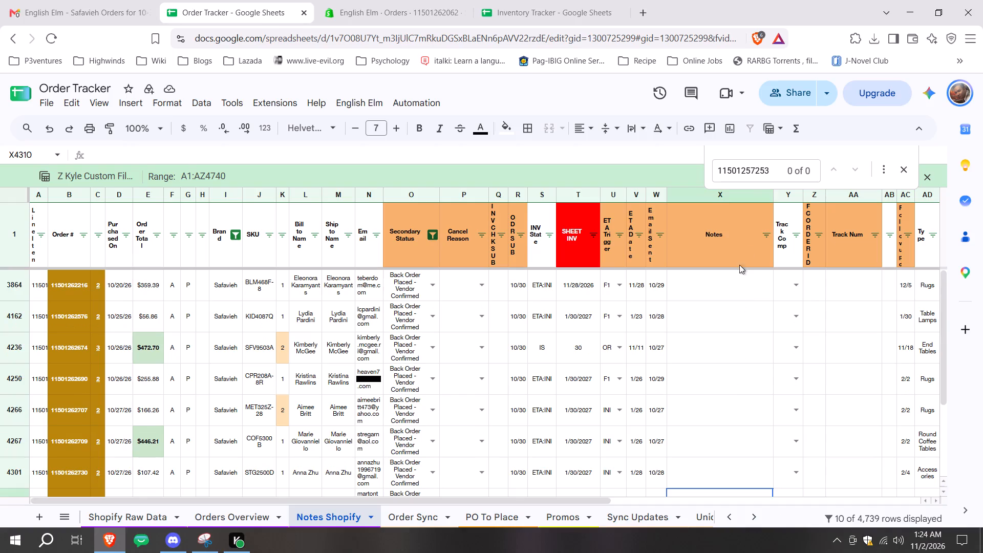
Open the list of saved filter views for the Notes Shopify sheet.
{"action": "left_click", "coordinate": [778, 129]}
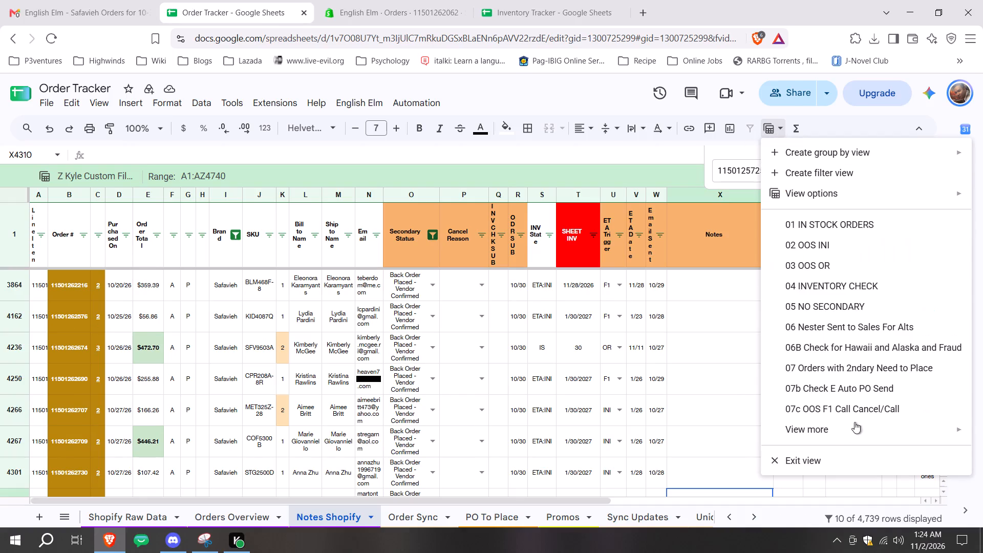
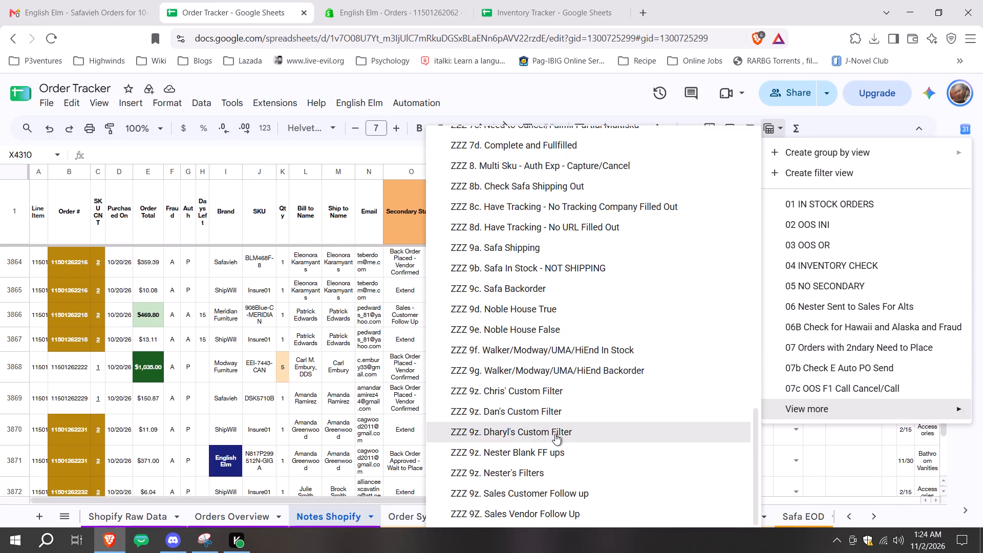
Apply the saved filter view ZZZ 9z. Chris' Custom Filter to the Notes Shopify sheet.
{"action": "left_click", "coordinate": [568, 390]}
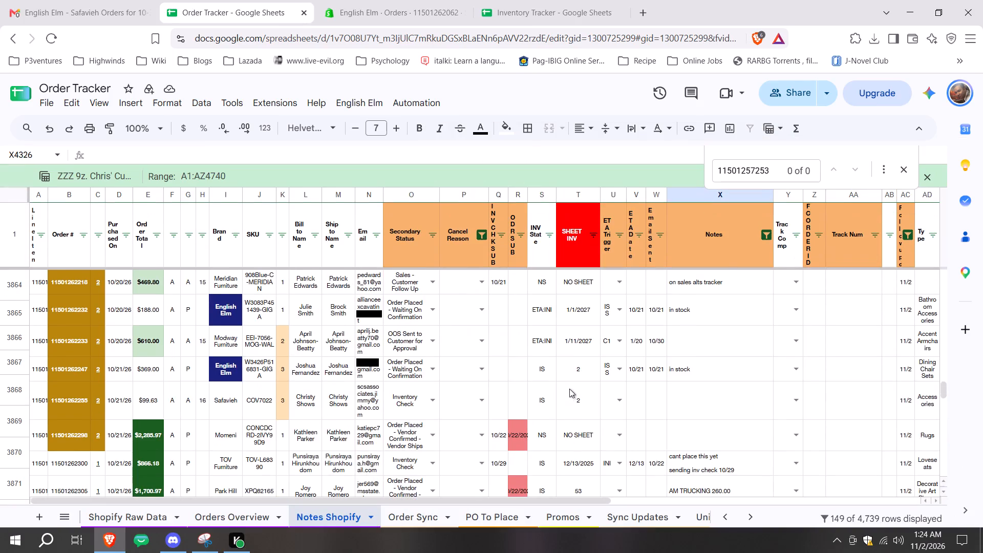
Filter the Secondary Status column to show only Address Verification orders, accepting the edit to the protected range.
{"action": "scroll", "coordinate": [753, 364], "scroll_direction": "down", "scroll_amount": 6}
{"action": "scroll", "coordinate": [682, 406], "scroll_direction": "down", "scroll_amount": 7}
{"action": "scroll", "coordinate": [697, 352], "scroll_direction": "down", "scroll_amount": 6}
{"action": "scroll", "coordinate": [706, 363], "scroll_direction": "up", "scroll_amount": 3}
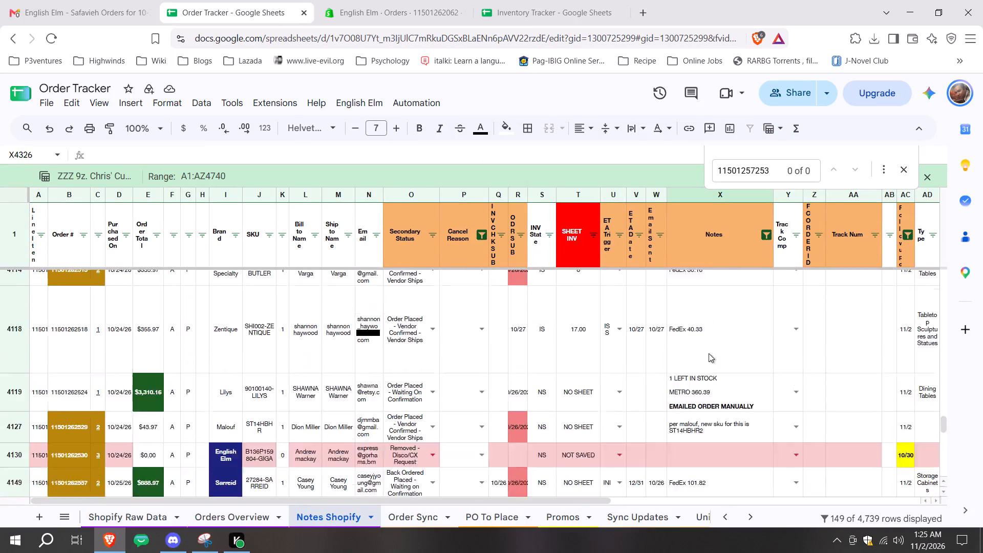
{"action": "scroll", "coordinate": [709, 353], "scroll_direction": "up", "scroll_amount": 20}
{"action": "scroll", "coordinate": [709, 353], "scroll_direction": "up", "scroll_amount": 20}
{"action": "scroll", "coordinate": [709, 353], "scroll_direction": "up", "scroll_amount": 7}
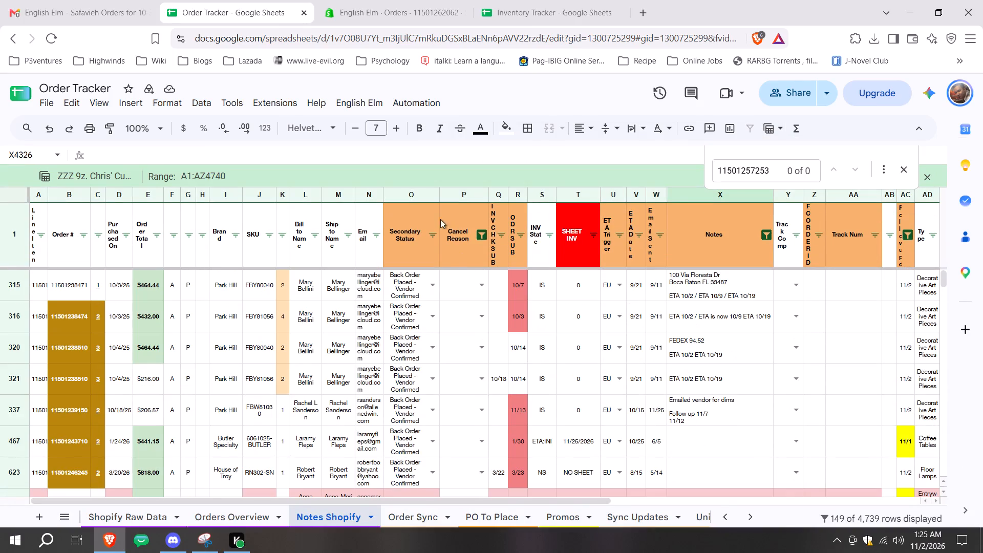
{"action": "left_click", "coordinate": [431, 235]}
{"action": "left_click", "coordinate": [323, 385]}
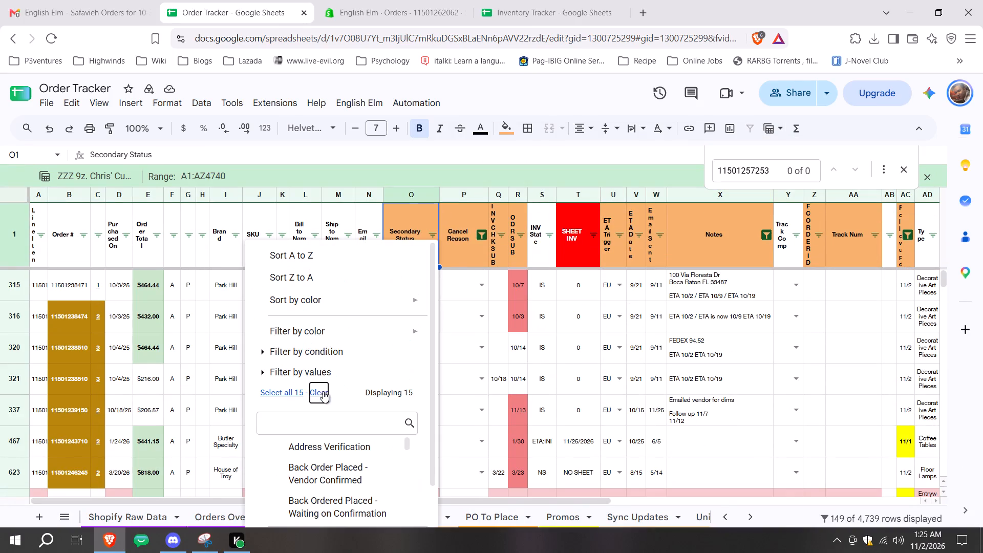
{"action": "left_click", "coordinate": [320, 444]}
{"action": "scroll", "coordinate": [320, 323], "scroll_direction": "down", "scroll_amount": 4}
{"action": "left_click", "coordinate": [387, 510]}
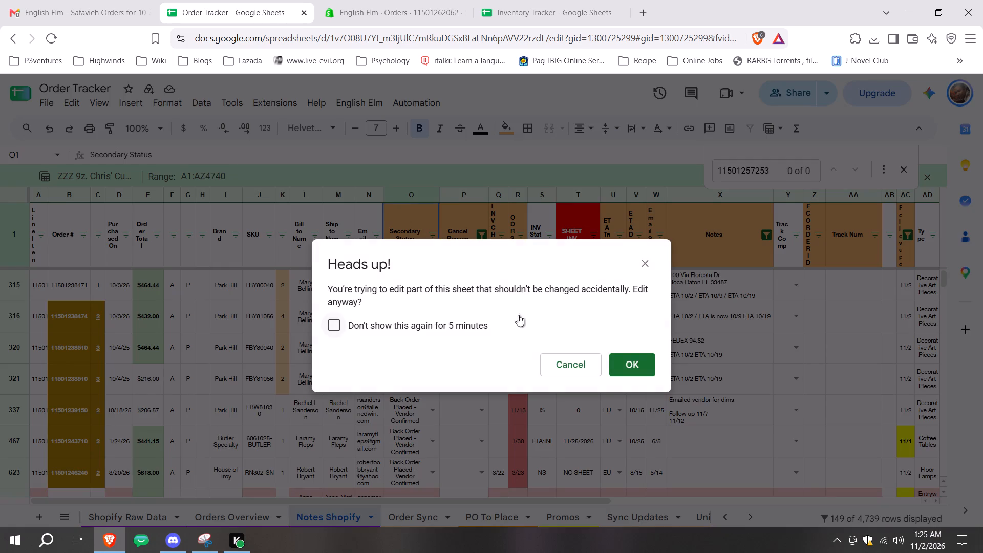
{"action": "left_click", "coordinate": [627, 369]}
{"action": "scroll", "coordinate": [610, 349], "scroll_direction": "up", "scroll_amount": 4}
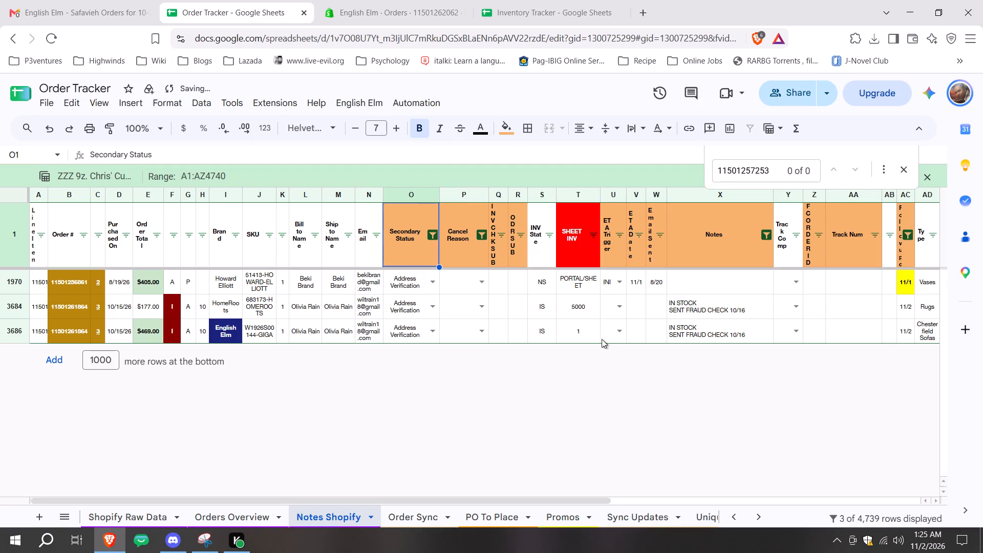
Set the follow-up date of the first Address Verification order to 11/3 and fill it down to the remaining filtered orders.
{"action": "double_click", "coordinate": [909, 282]}
{"action": "left_click", "coordinate": [837, 346]}
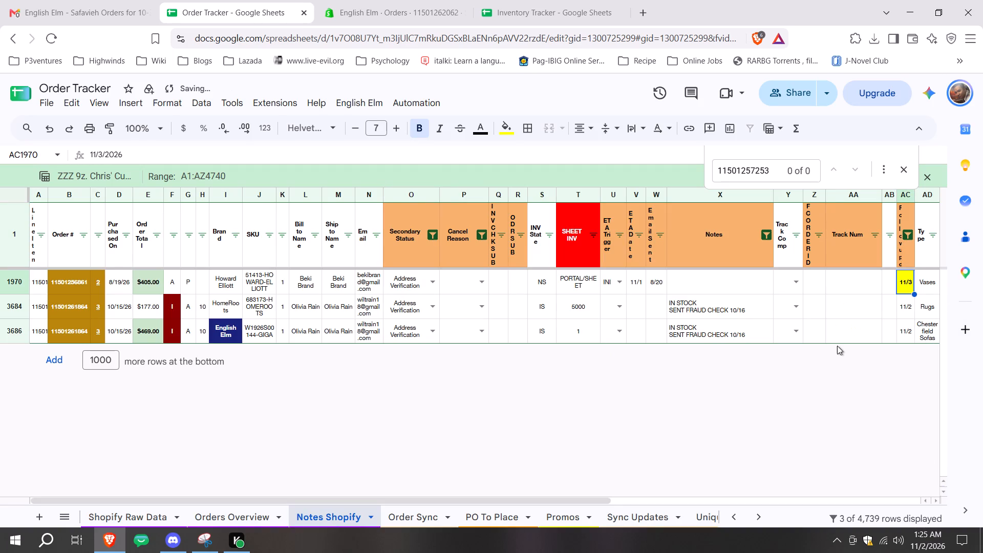
{"action": "key", "text": "ctrl+shift+Down"}
{"action": "key", "text": "ctrl+d"}
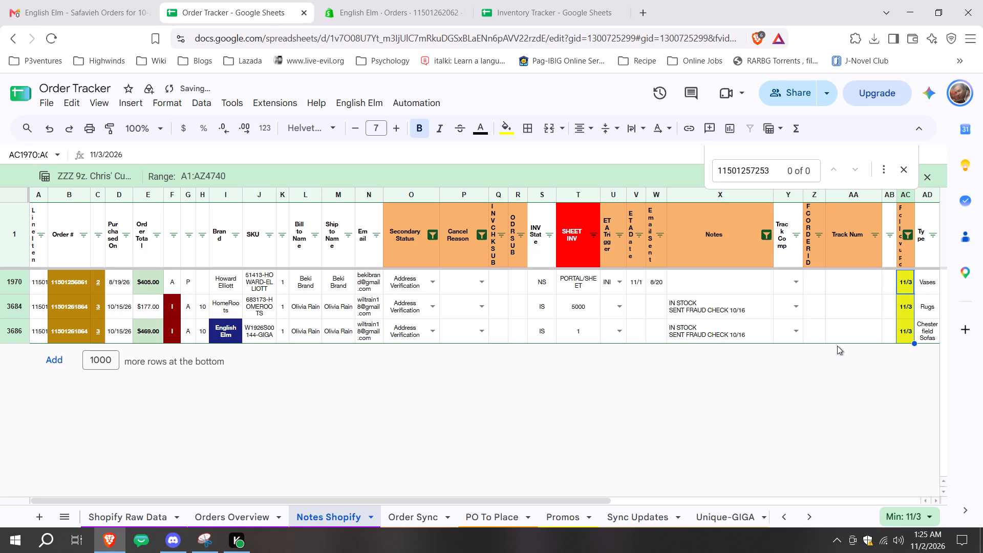
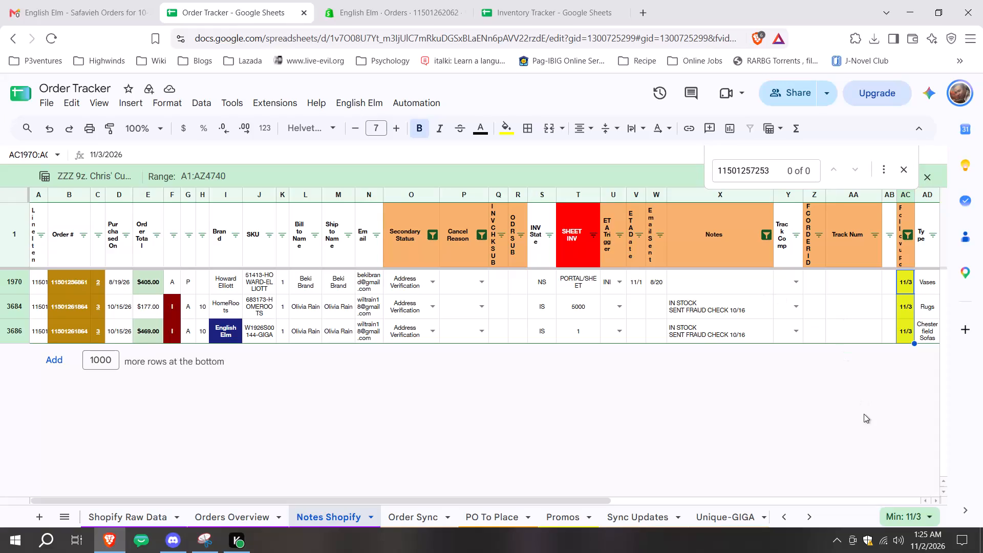
In the Secondary Status filter, clear all values and choose Sales - Customer Follow Up, Sales - Vendor Follow Up, OOS Sent to Customer for Approval and Need to Fulfill.
{"action": "scroll", "coordinate": [635, 392], "scroll_direction": "up", "scroll_amount": 5}
{"action": "left_click", "coordinate": [435, 227]}
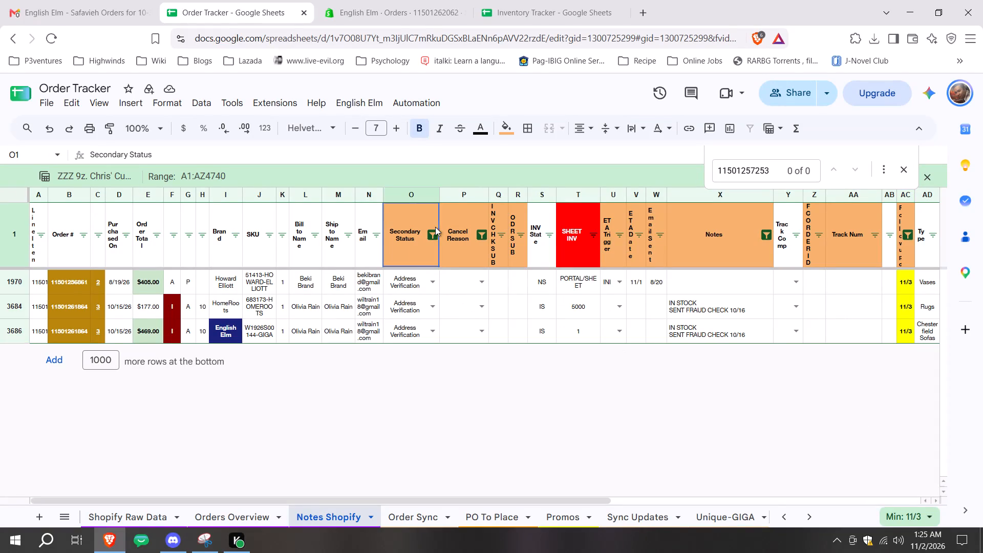
{"action": "left_click", "coordinate": [437, 232]}
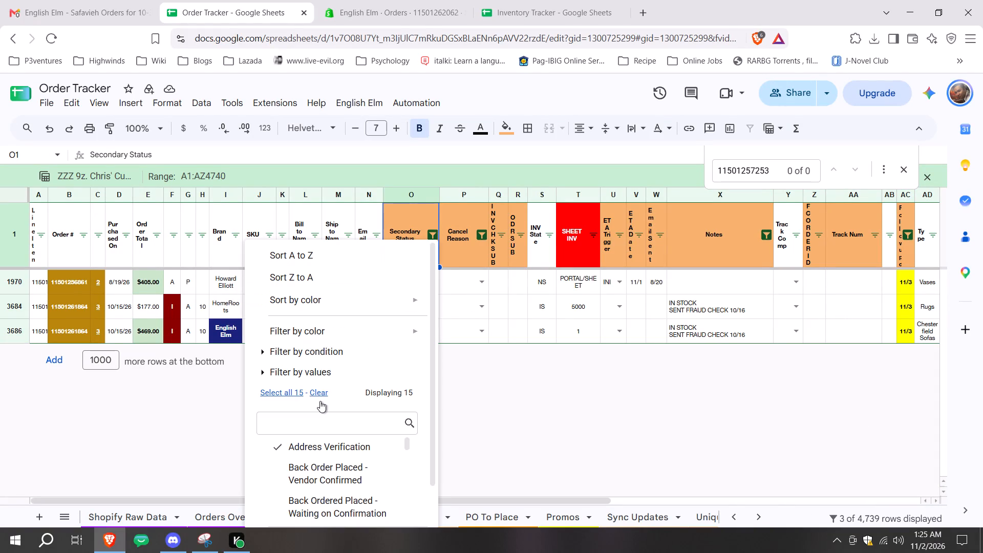
{"action": "left_click", "coordinate": [320, 395]}
{"action": "scroll", "coordinate": [363, 371], "scroll_direction": "down", "scroll_amount": 2}
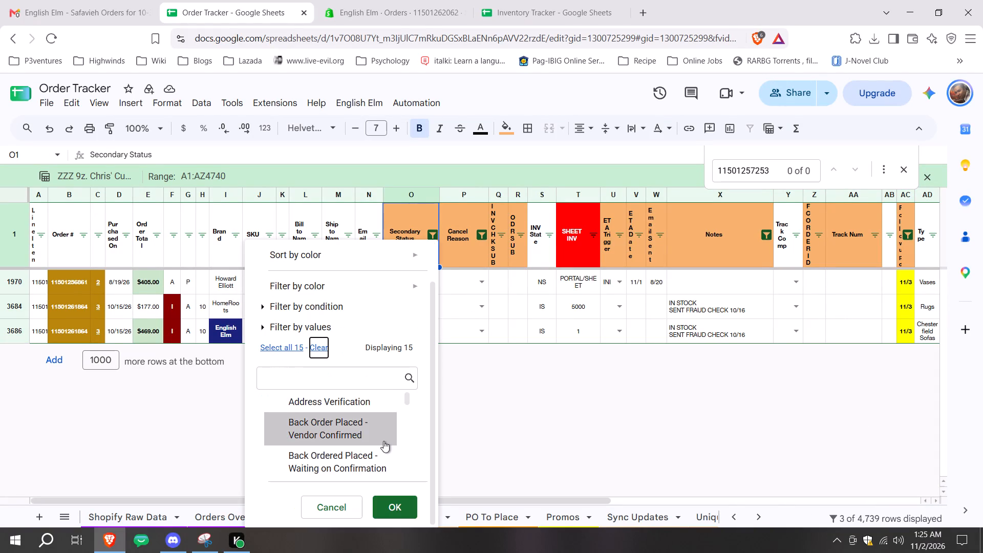
{"action": "scroll", "coordinate": [383, 441], "scroll_direction": "down", "scroll_amount": 5}
{"action": "left_click", "coordinate": [387, 457]}
{"action": "left_click", "coordinate": [381, 440]}
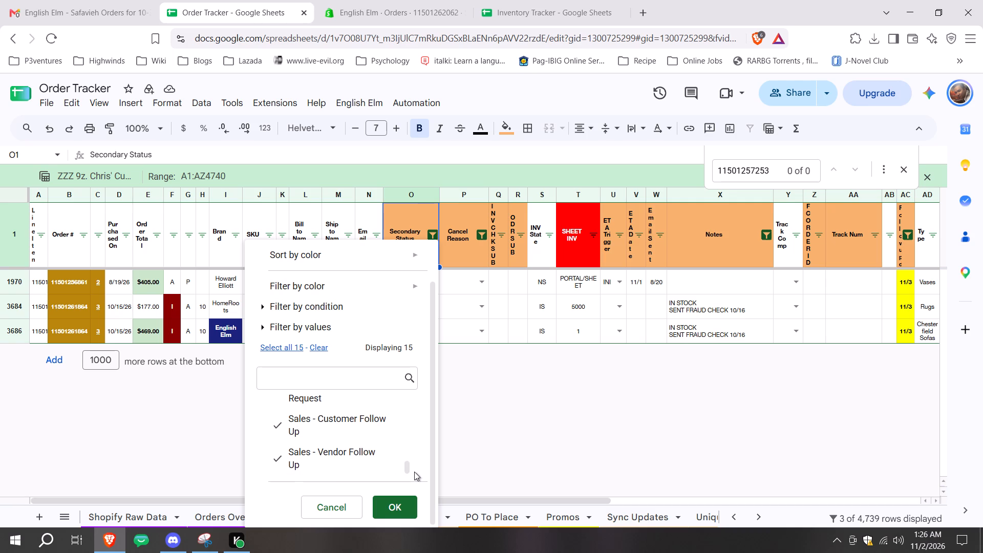
{"action": "left_click_drag", "start_coordinate": [407, 465], "coordinate": [407, 451]}
{"action": "left_click_drag", "start_coordinate": [407, 451], "coordinate": [407, 443]}
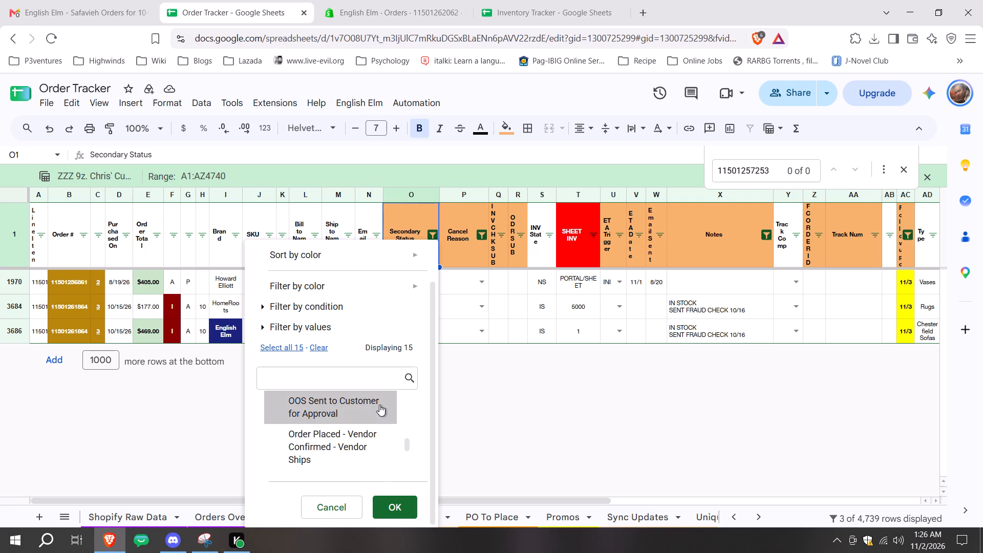
{"action": "left_click", "coordinate": [379, 405]}
{"action": "left_click_drag", "start_coordinate": [403, 441], "coordinate": [409, 437]}
{"action": "left_click", "coordinate": [392, 411]}
Add In Stock - Need to Place Order, Check Tracking Movement and Multi SKU - Pending Customer Approval to the filter and apply it, accepting the protected-range edit.
{"action": "left_click_drag", "start_coordinate": [403, 441], "coordinate": [413, 438]}
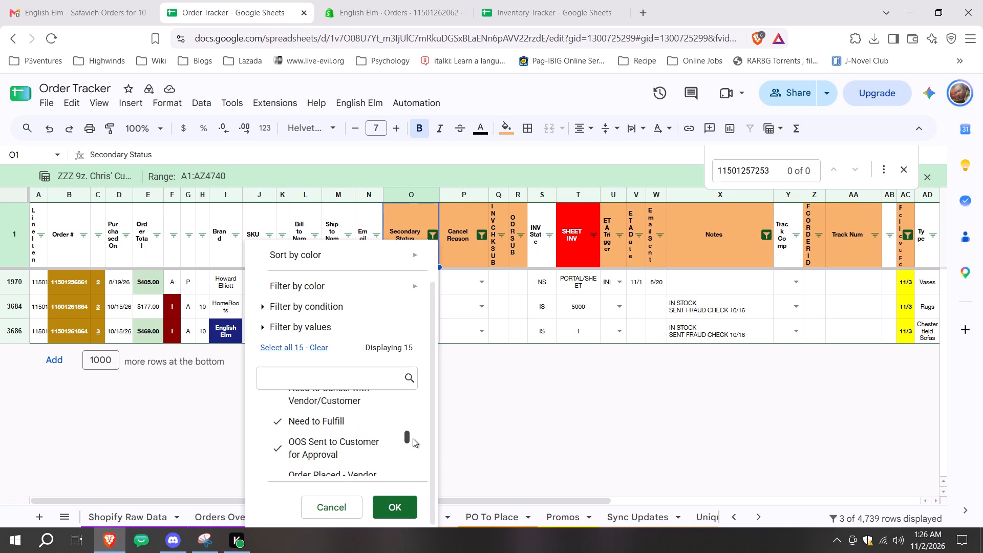
{"action": "left_click_drag", "start_coordinate": [413, 438], "coordinate": [414, 434]}
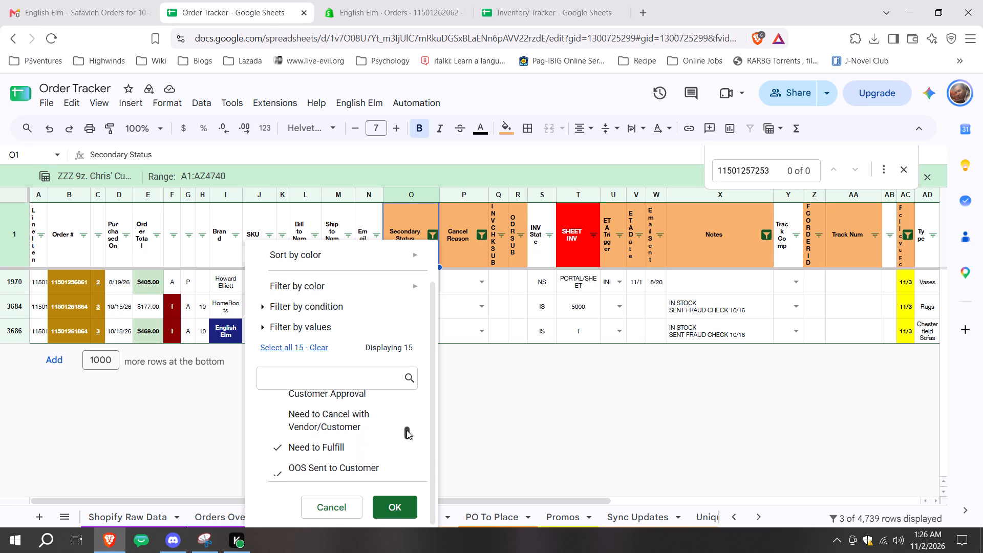
{"action": "left_click_drag", "start_coordinate": [407, 430], "coordinate": [414, 413]}
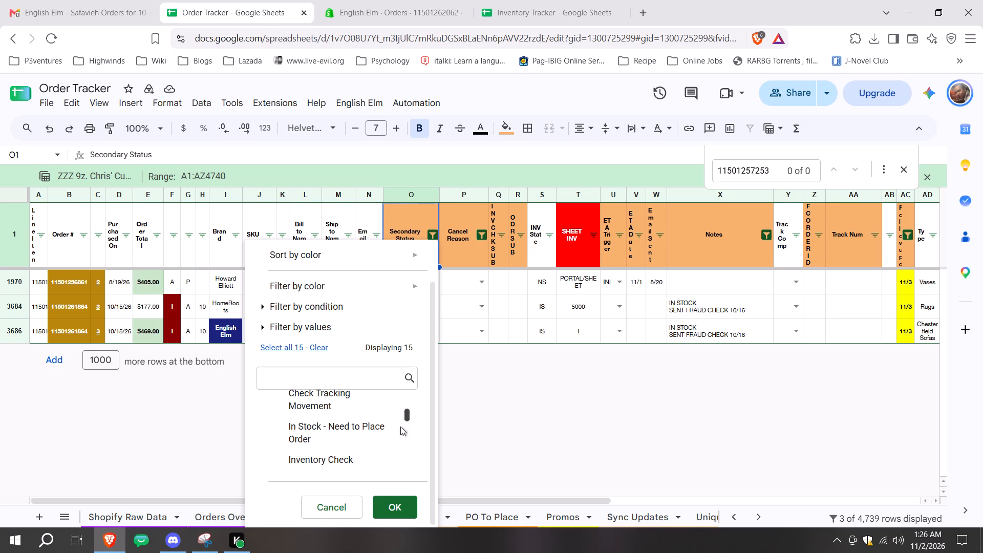
{"action": "left_click", "coordinate": [391, 439]}
{"action": "left_click_drag", "start_coordinate": [406, 413], "coordinate": [409, 411]}
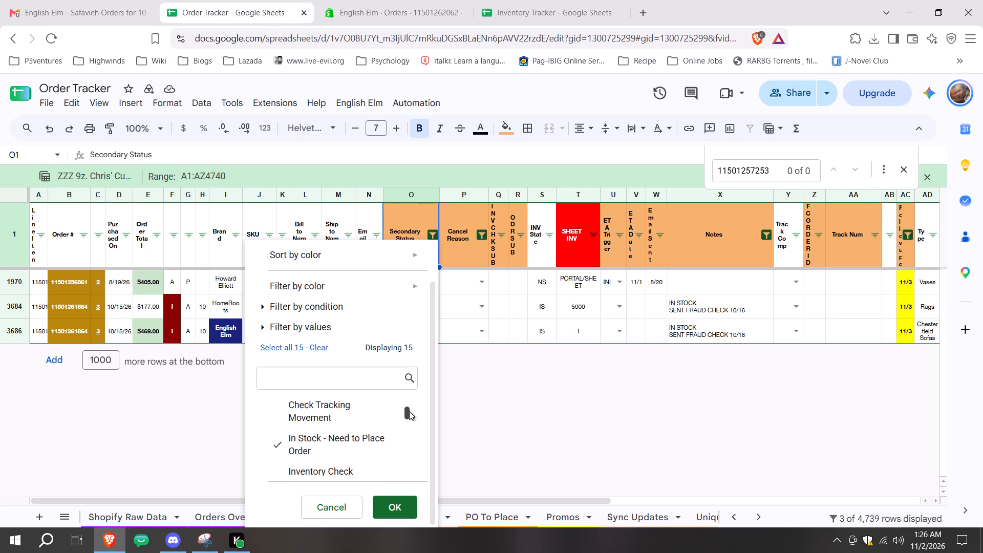
{"action": "left_click_drag", "start_coordinate": [409, 411], "coordinate": [411, 400]}
{"action": "left_click", "coordinate": [367, 462]}
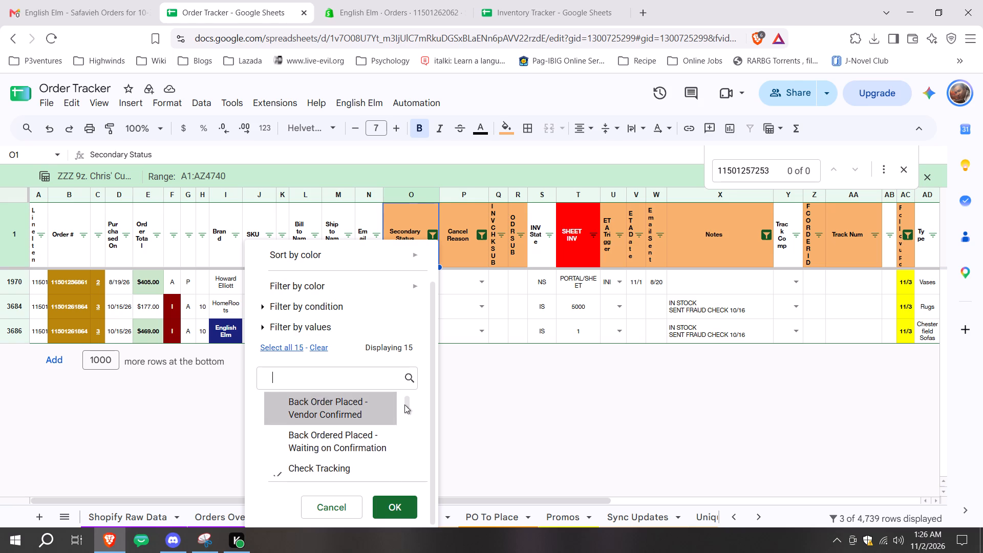
{"action": "left_click_drag", "start_coordinate": [404, 405], "coordinate": [404, 422]}
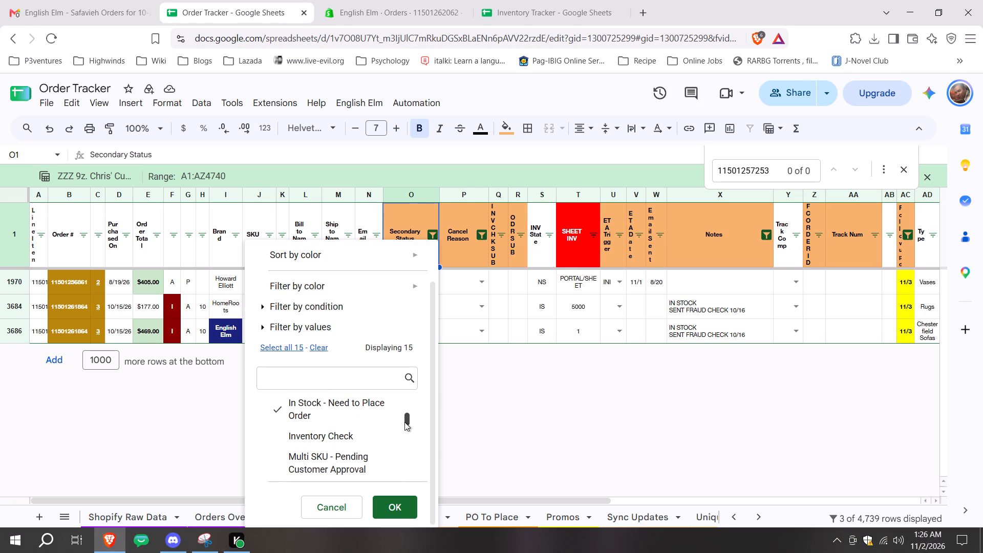
{"action": "left_click_drag", "start_coordinate": [404, 422], "coordinate": [404, 423]}
{"action": "left_click", "coordinate": [367, 449]}
{"action": "left_click_drag", "start_coordinate": [409, 419], "coordinate": [409, 416]}
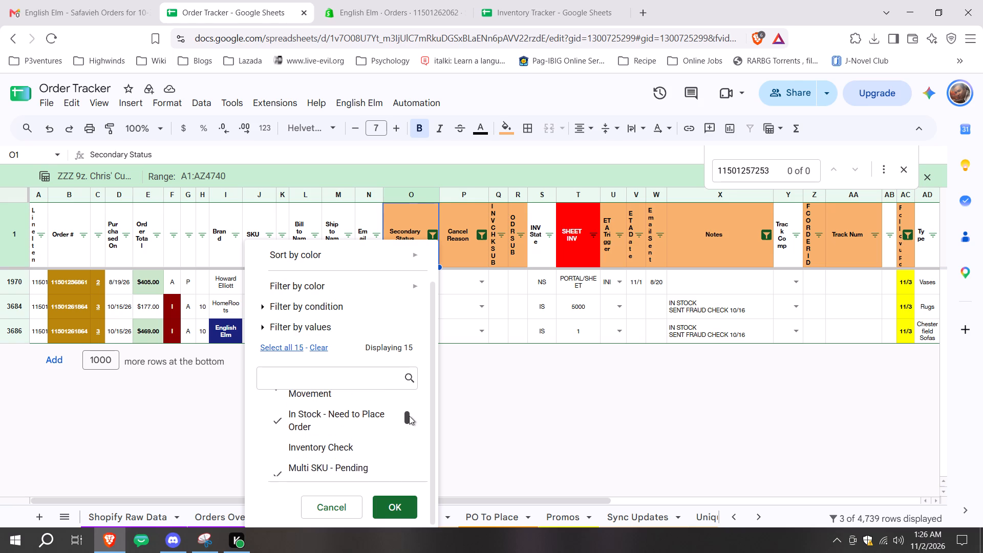
{"action": "left_click_drag", "start_coordinate": [409, 416], "coordinate": [405, 425]}
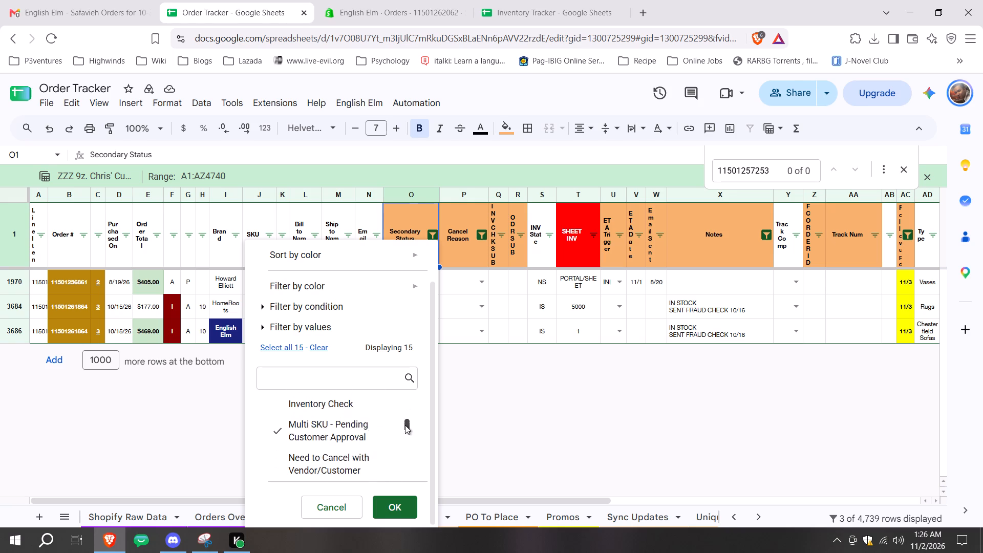
{"action": "left_click_drag", "start_coordinate": [405, 425], "coordinate": [405, 500]}
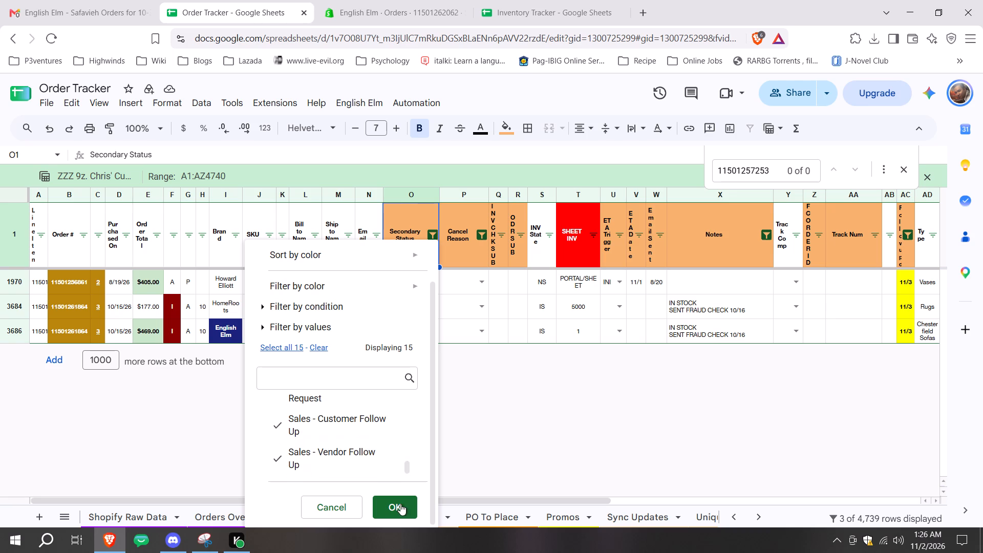
{"action": "left_click", "coordinate": [400, 504]}
{"action": "left_click", "coordinate": [624, 363]}
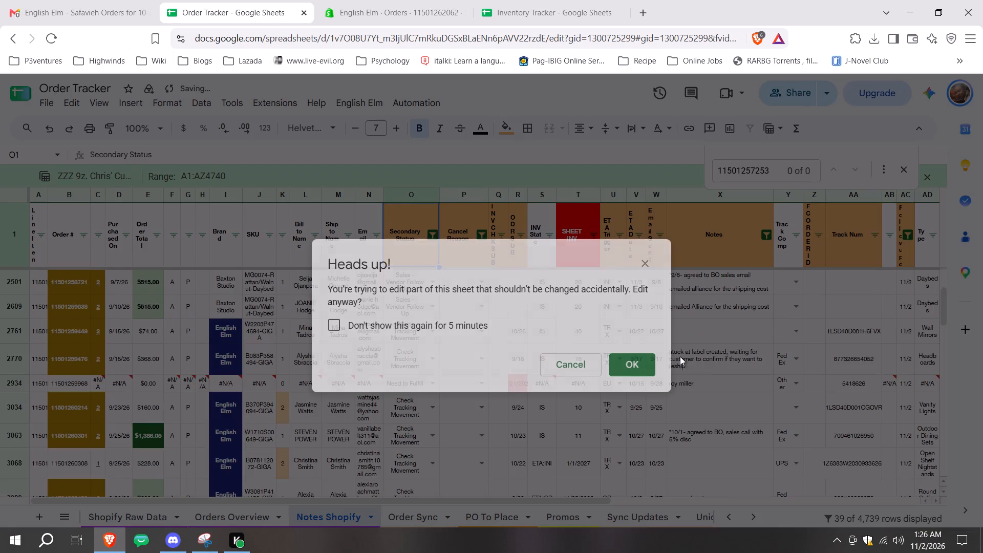
Set the follow-up date of the first filtered order to 11/3 and fill it down to all remaining filtered orders.
{"action": "scroll", "coordinate": [809, 363], "scroll_direction": "up", "scroll_amount": 9}
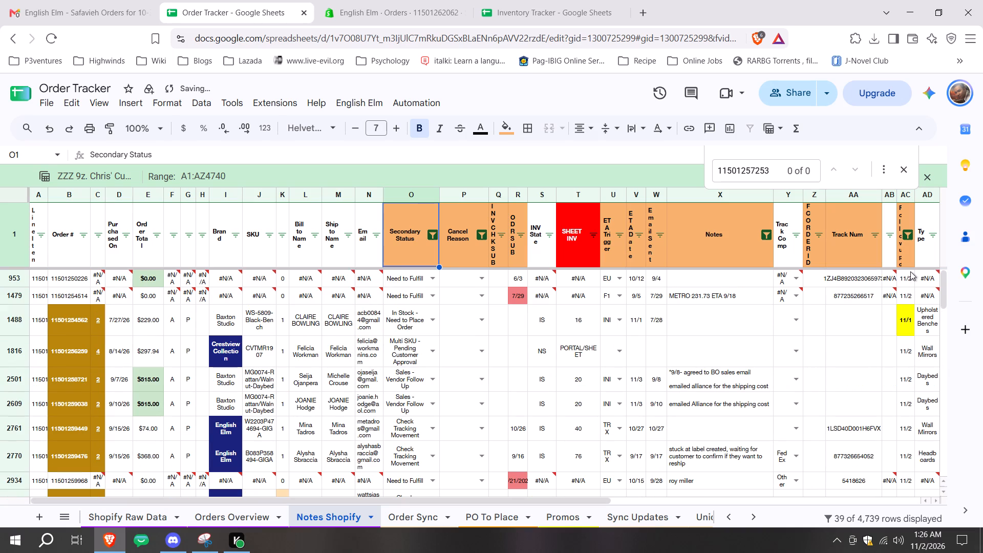
{"action": "double_click", "coordinate": [910, 271]}
{"action": "left_click", "coordinate": [904, 286]}
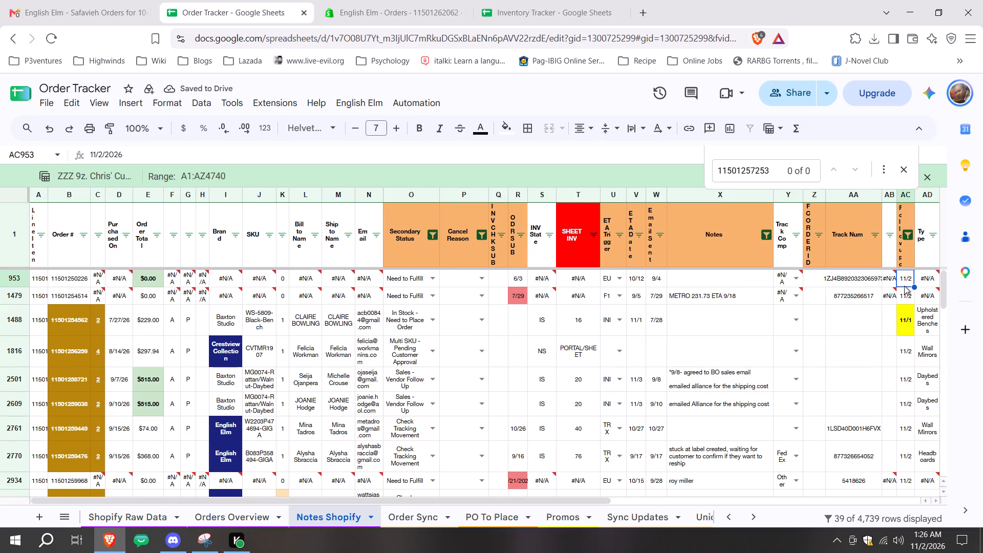
{"action": "double_click", "coordinate": [908, 280]}
{"action": "left_click", "coordinate": [836, 337]}
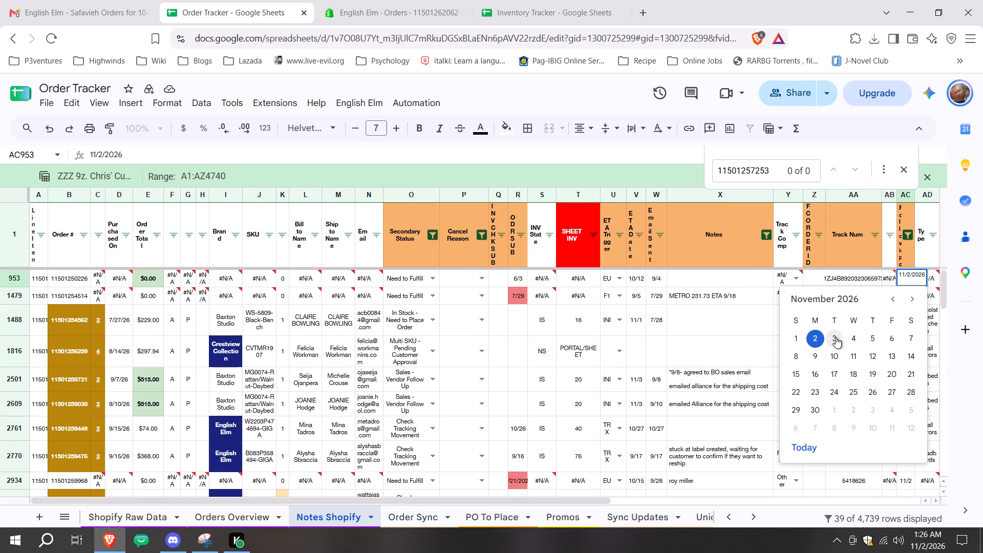
{"action": "key", "text": "ctrl+shift+Down"}
{"action": "key", "text": "ctrl+d"}
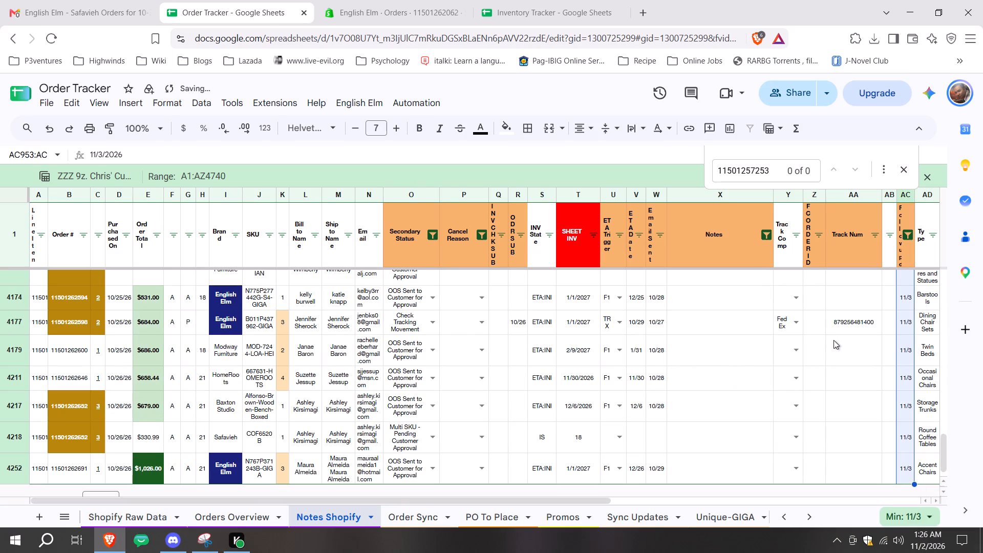
Reset the Secondary Status filter to show all statuses, accepting the edit to the protected range.
{"action": "scroll", "coordinate": [674, 342], "scroll_direction": "up", "scroll_amount": 11}
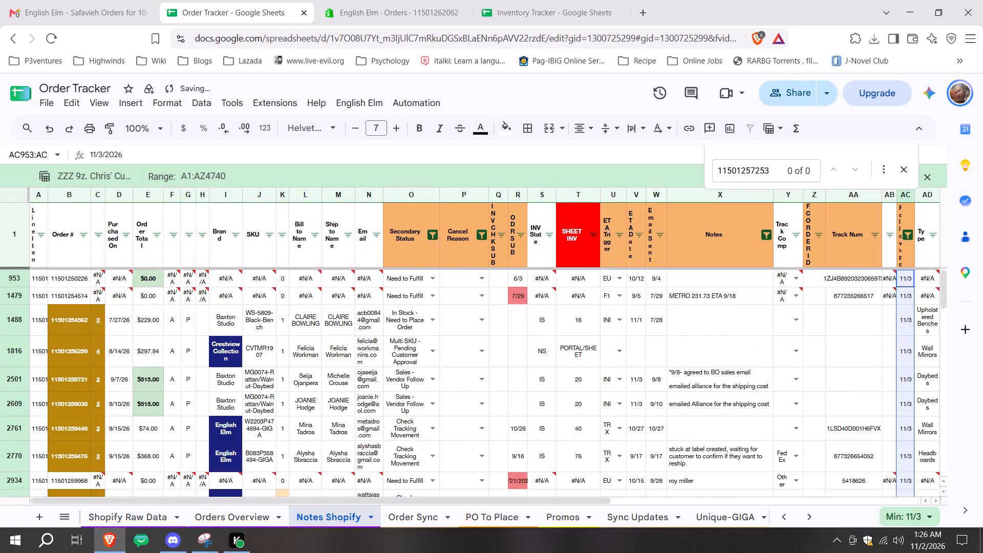
{"action": "left_click", "coordinate": [432, 231]}
{"action": "left_click", "coordinate": [296, 398]}
{"action": "scroll", "coordinate": [352, 384], "scroll_direction": "down", "scroll_amount": 4}
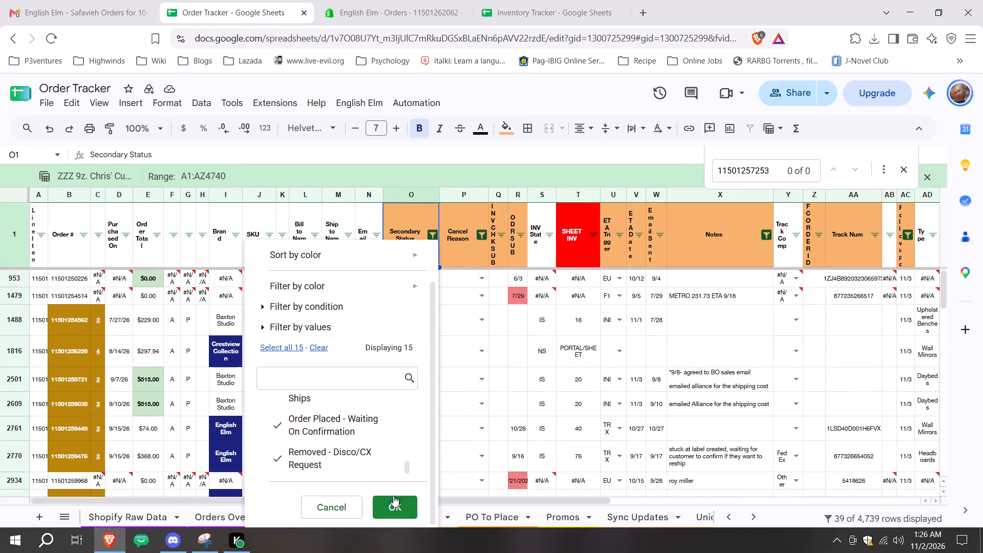
{"action": "left_click", "coordinate": [404, 513]}
{"action": "left_click", "coordinate": [645, 373]}
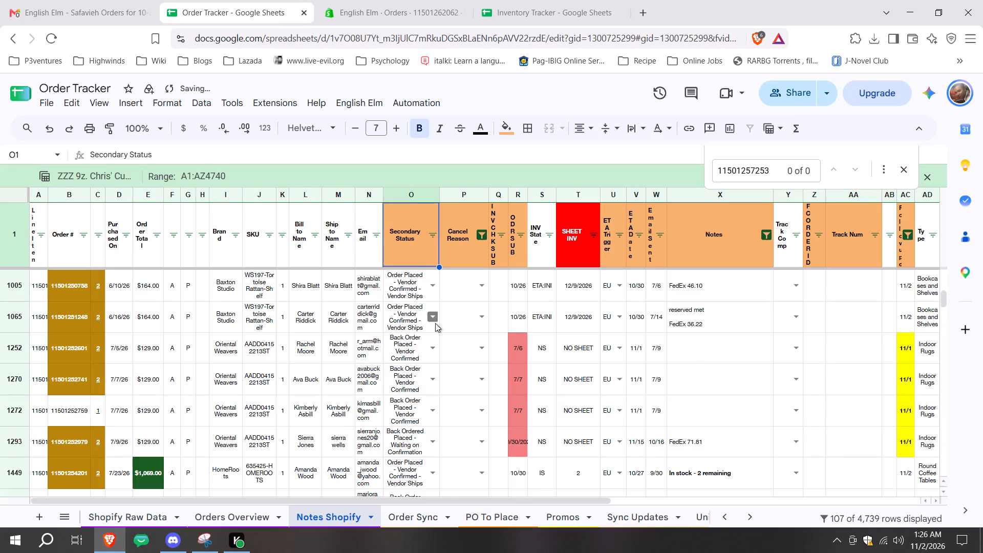
Filter the Secondary Status column to show only Removed - Disco/CX Request orders, accepting the edit to the protected range.
{"action": "scroll", "coordinate": [435, 296], "scroll_direction": "up", "scroll_amount": 4}
{"action": "scroll", "coordinate": [419, 242], "scroll_direction": "up", "scroll_amount": 3}
{"action": "left_click", "coordinate": [431, 236]}
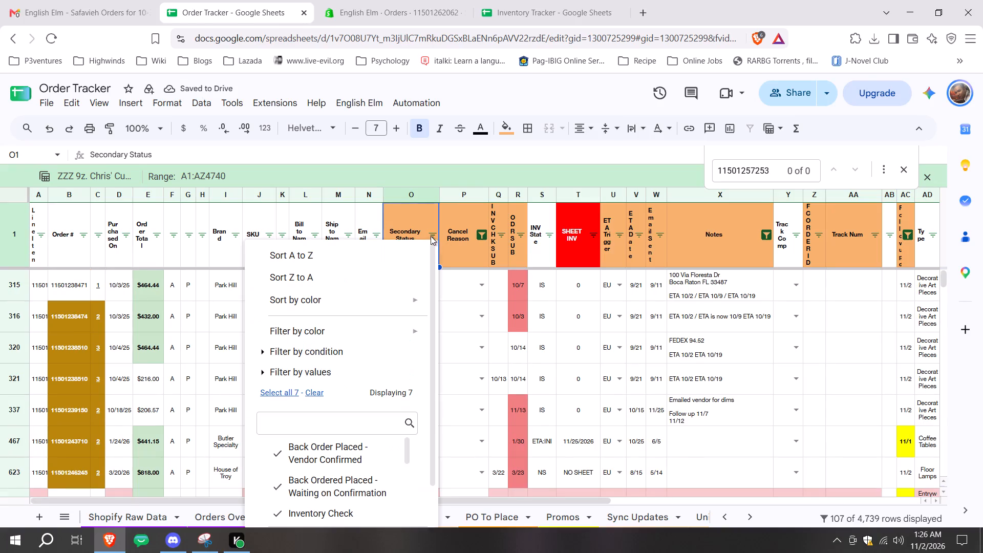
{"action": "scroll", "coordinate": [333, 390], "scroll_direction": "down", "scroll_amount": 8}
{"action": "left_click", "coordinate": [314, 355]}
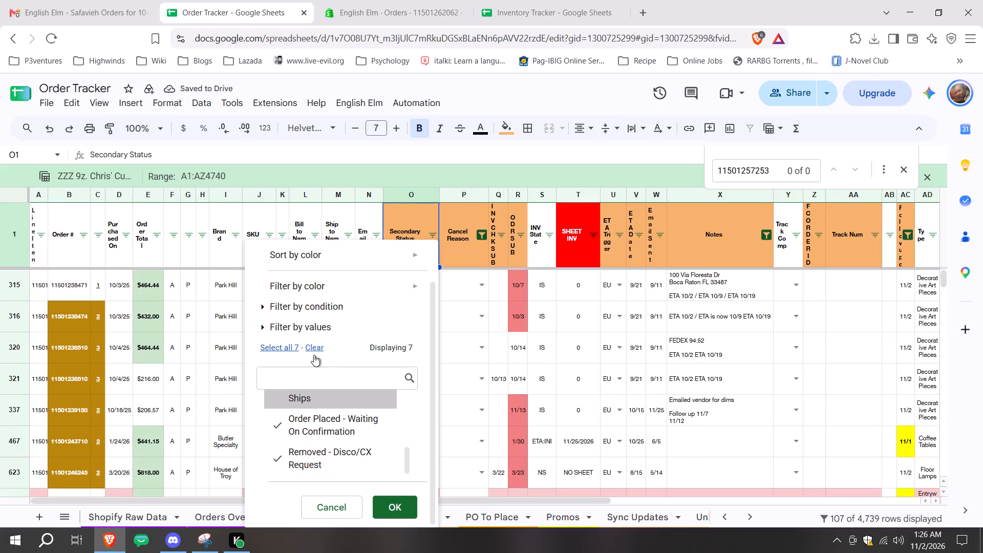
{"action": "left_click", "coordinate": [334, 462]}
{"action": "left_click", "coordinate": [408, 500]}
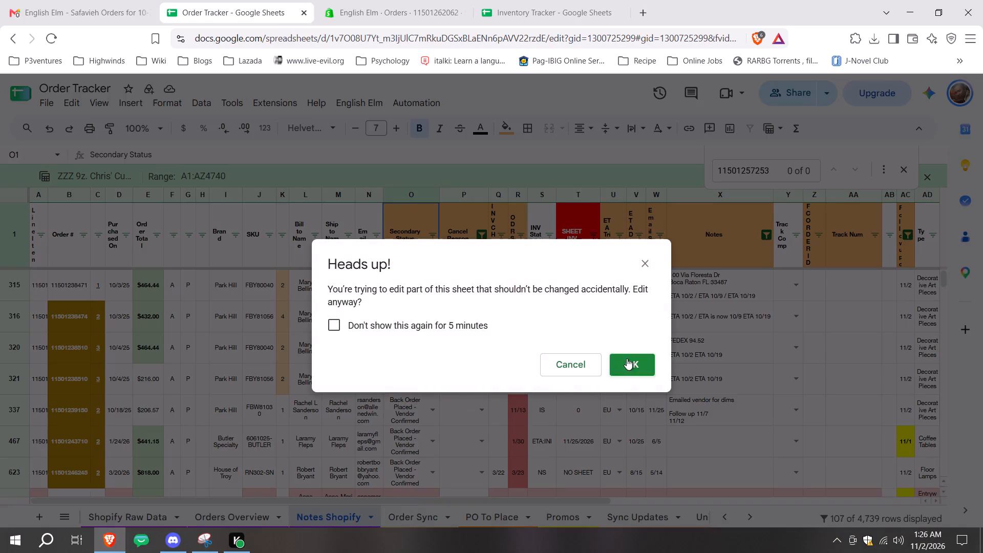
{"action": "left_click", "coordinate": [627, 358]}
Set the follow-up date of the first Removed - Disco/CX Request order to 3/15/2027 and fill it down to the remaining filtered orders.
{"action": "scroll", "coordinate": [852, 374], "scroll_direction": "up", "scroll_amount": 3}
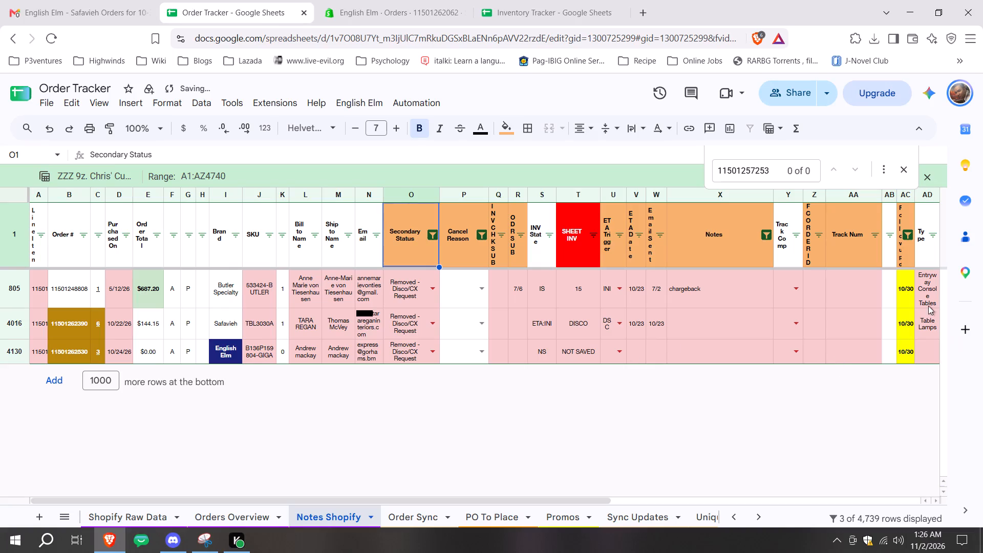
{"action": "left_click", "coordinate": [915, 293]}
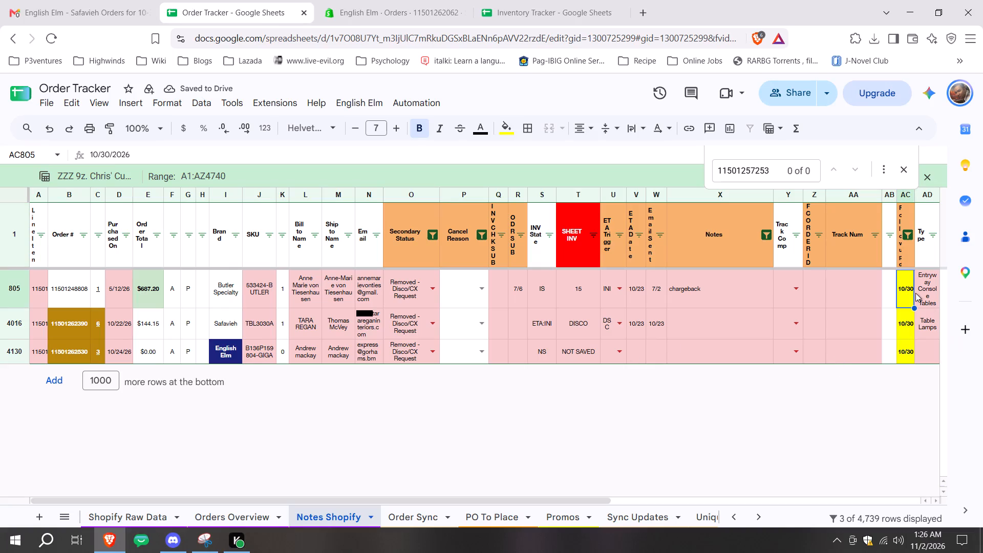
{"action": "type", "text": "3/15/2027"}
{"action": "key", "text": "Return"}
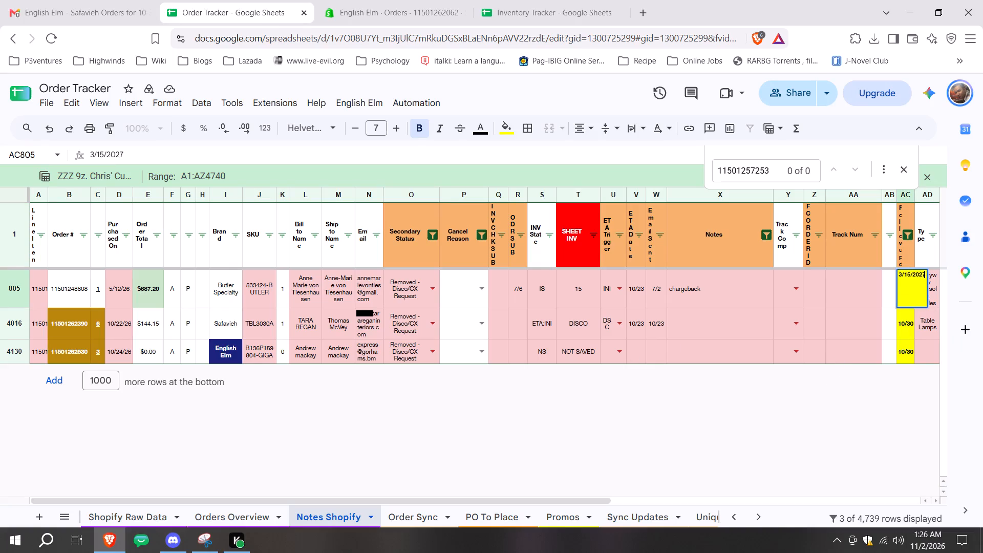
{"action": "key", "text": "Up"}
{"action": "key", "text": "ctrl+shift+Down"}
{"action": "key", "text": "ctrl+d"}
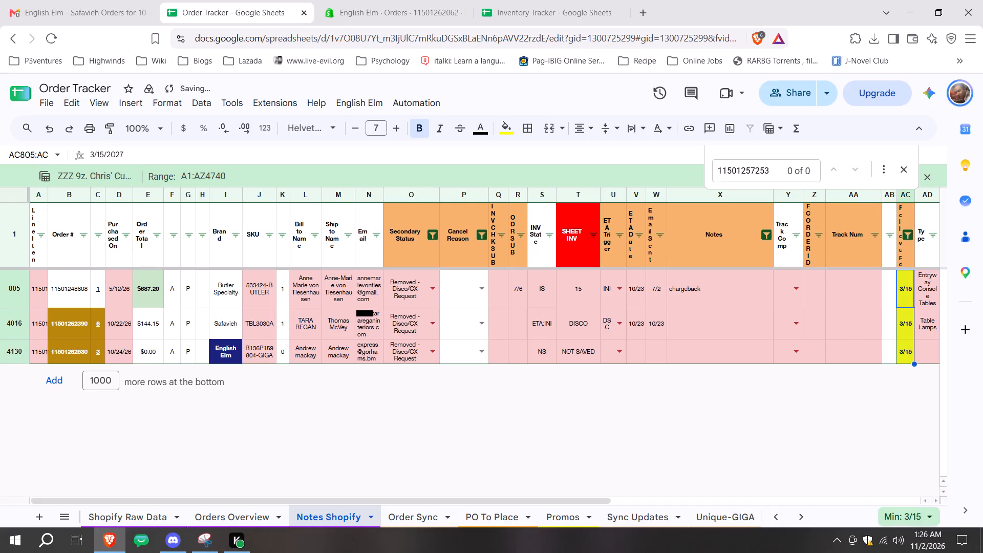
Reset the Secondary Status filter to show all statuses, accepting the edit to the protected range.
{"action": "scroll", "coordinate": [834, 326], "scroll_direction": "up", "scroll_amount": 4}
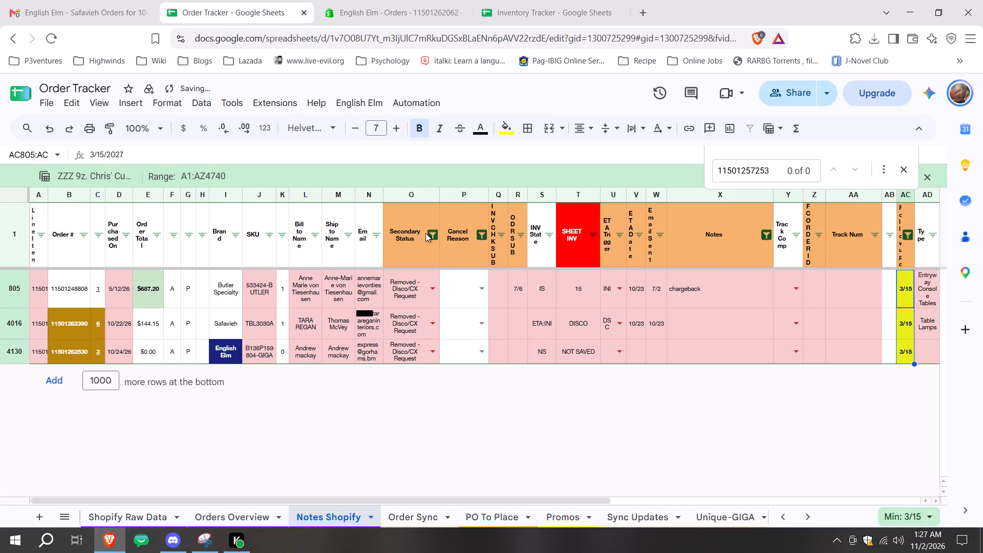
{"action": "left_click", "coordinate": [429, 233]}
{"action": "left_click", "coordinate": [296, 399]}
{"action": "scroll", "coordinate": [328, 366], "scroll_direction": "down", "scroll_amount": 3}
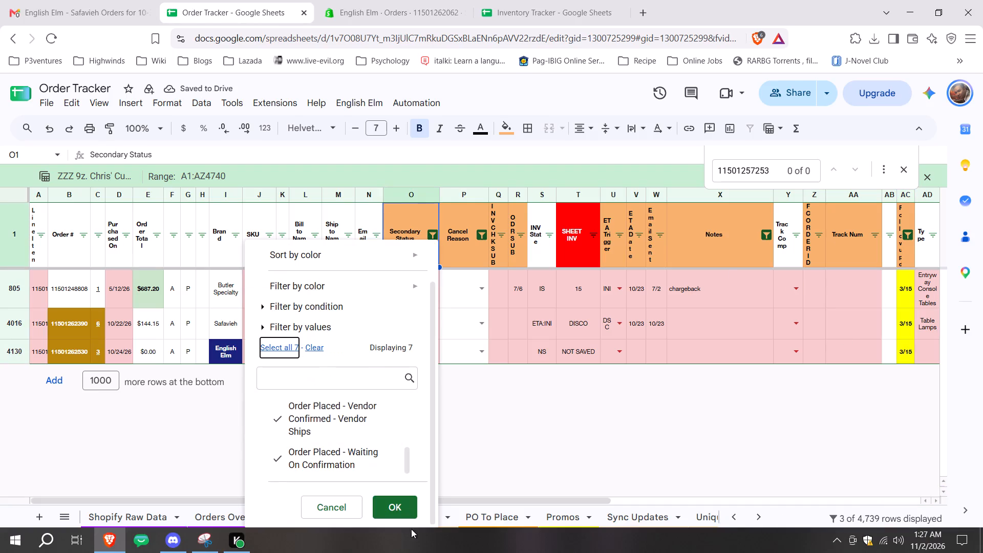
{"action": "left_click", "coordinate": [410, 511]}
{"action": "left_click", "coordinate": [651, 358]}
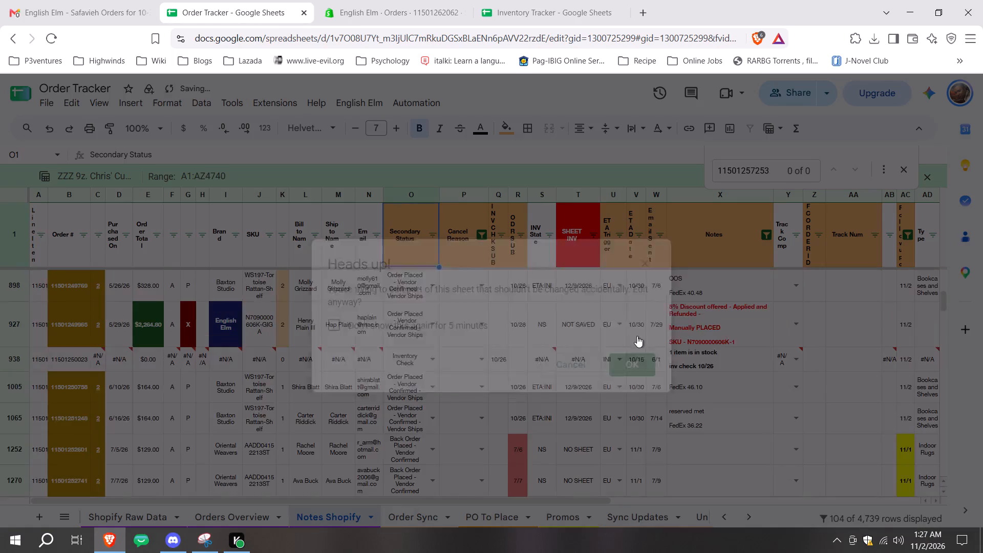
Filter the Secondary Status column to show only Inventory Check orders.
{"action": "left_click", "coordinate": [431, 240]}
{"action": "scroll", "coordinate": [360, 460], "scroll_direction": "down", "scroll_amount": 1}
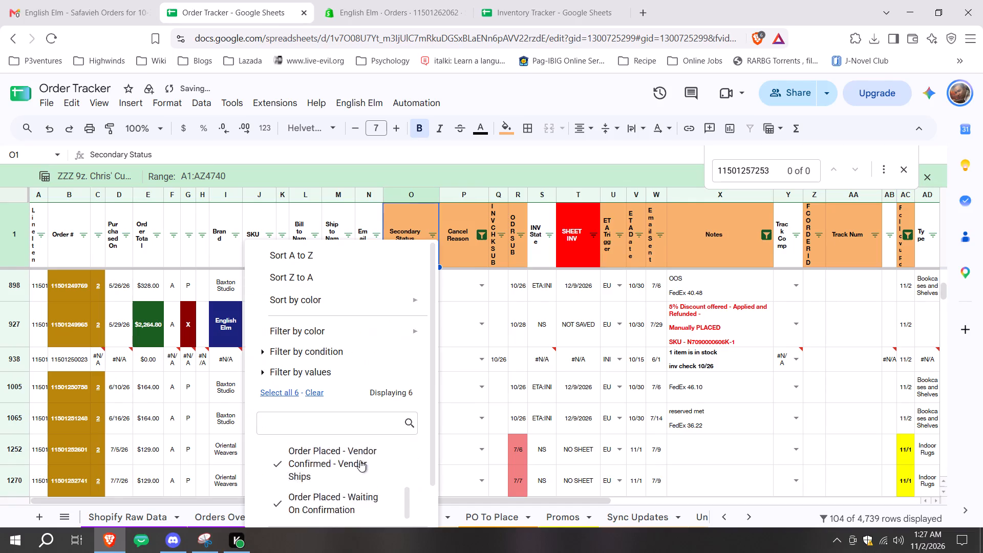
{"action": "left_click", "coordinate": [318, 393]}
{"action": "scroll", "coordinate": [360, 468], "scroll_direction": "up", "scroll_amount": 1}
{"action": "left_click", "coordinate": [355, 508]}
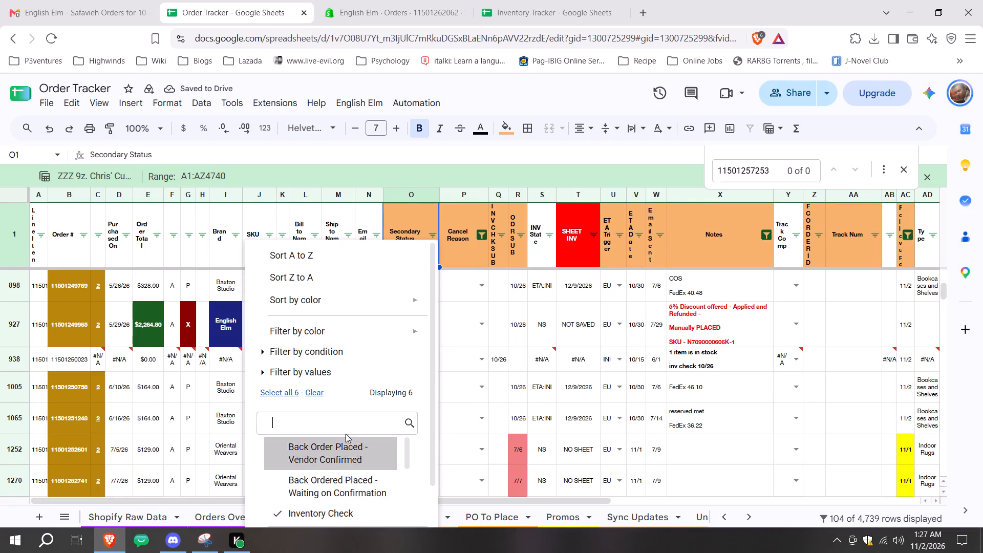
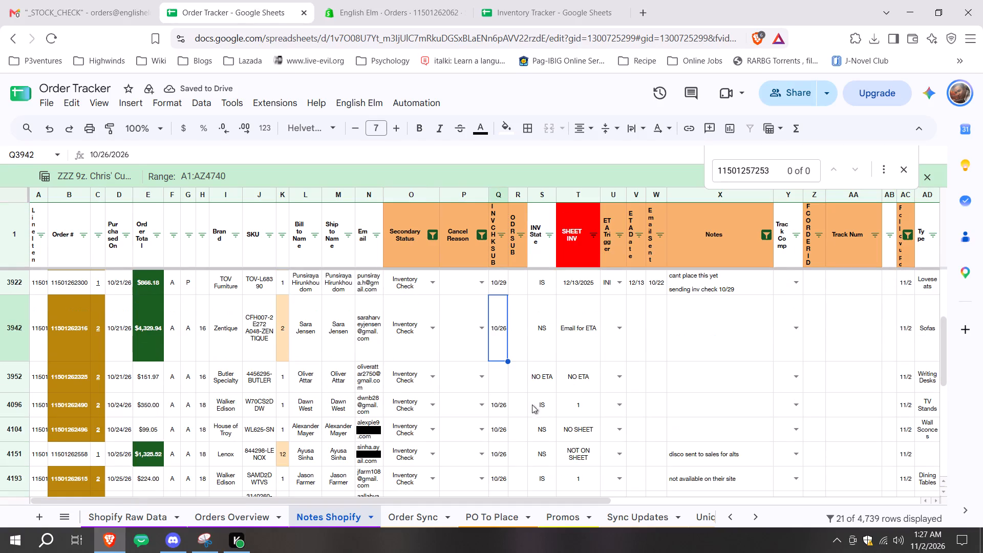
{"action": "key", "text": "Delete"}
{"action": "left_click", "coordinate": [508, 403]}
{"action": "key", "text": "Delete"}
{"action": "left_click", "coordinate": [506, 435]}
{"action": "key", "text": "Delete"}
Clear the INV CHK SUB dates of the Inventory Check orders in rows 4225 (Unique Loom), 4259 (Cyan Design) and 4544 (Framburg).
{"action": "scroll", "coordinate": [567, 371], "scroll_direction": "down", "scroll_amount": 1}
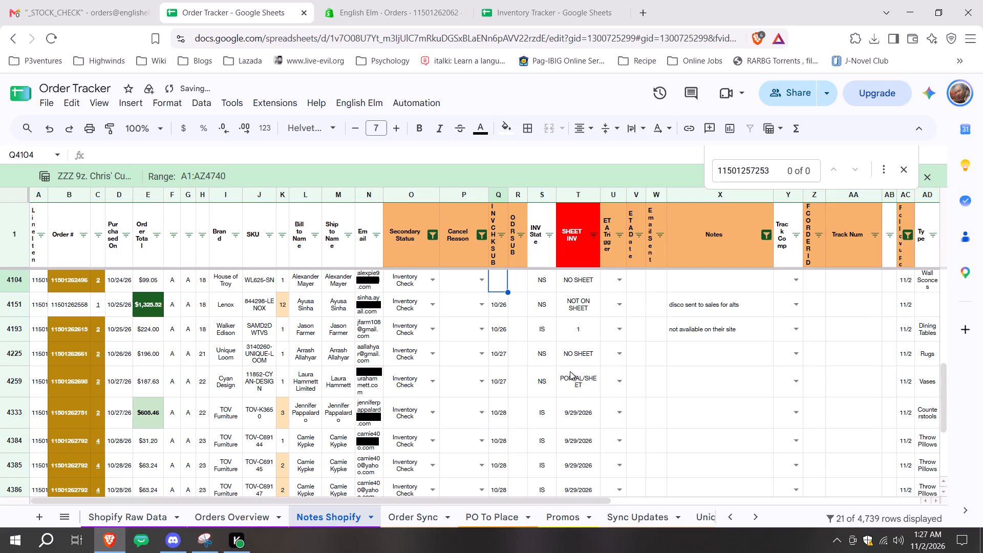
{"action": "left_click", "coordinate": [506, 361]}
{"action": "key", "text": "Delete"}
{"action": "left_click", "coordinate": [505, 387]}
{"action": "key", "text": "Delete"}
{"action": "left_click", "coordinate": [503, 403]}
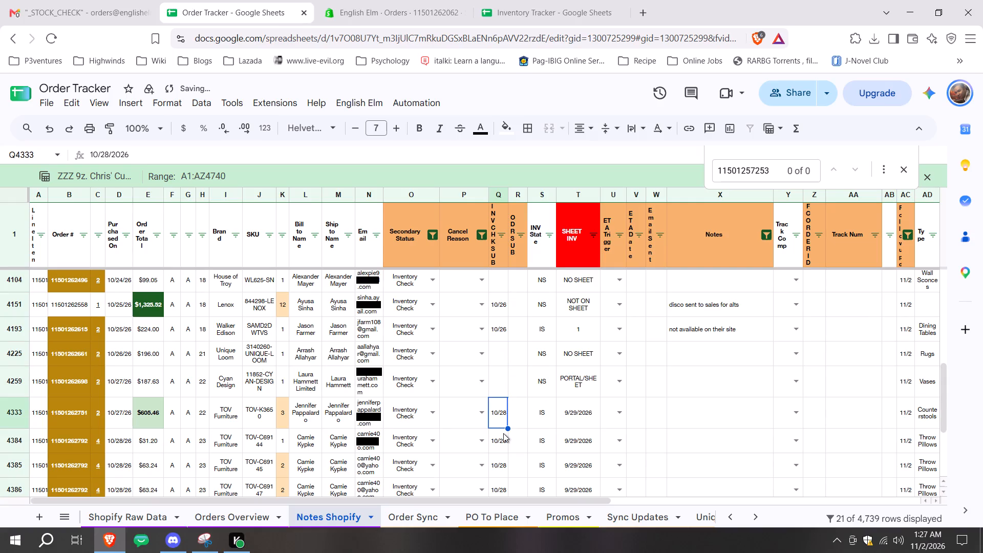
{"action": "scroll", "coordinate": [320, 392], "scroll_direction": "down", "scroll_amount": 1}
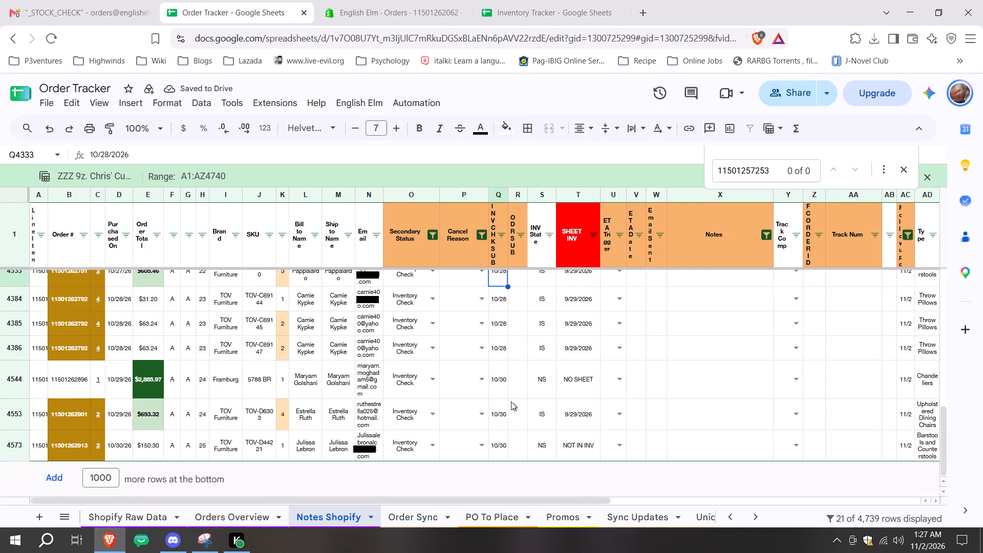
{"action": "left_click", "coordinate": [501, 384]}
{"action": "key", "text": "Delete"}
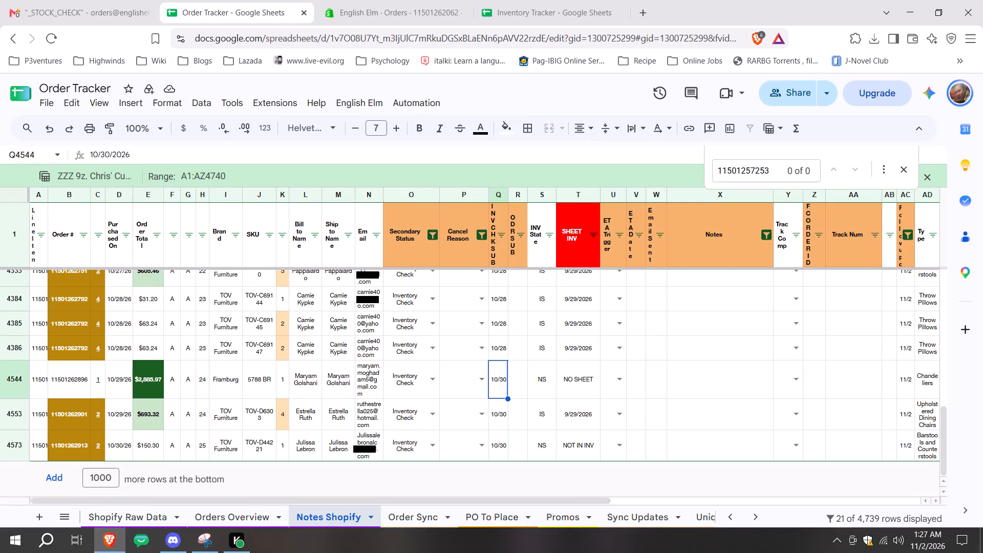
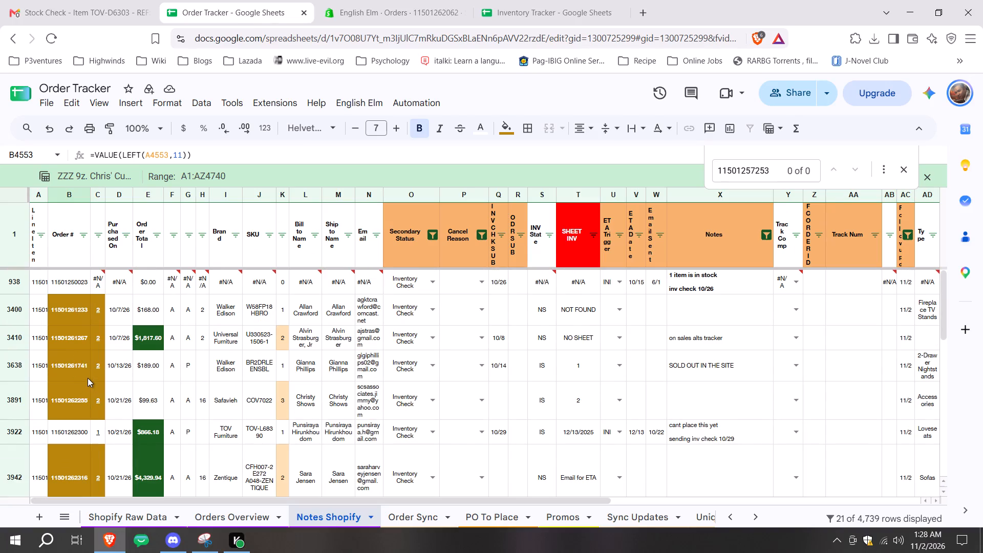
Open the Notes entry of the Inventory Check order for TOV Furniture SKU TOV-L68390 for editing.
{"action": "left_click", "coordinate": [78, 349]}
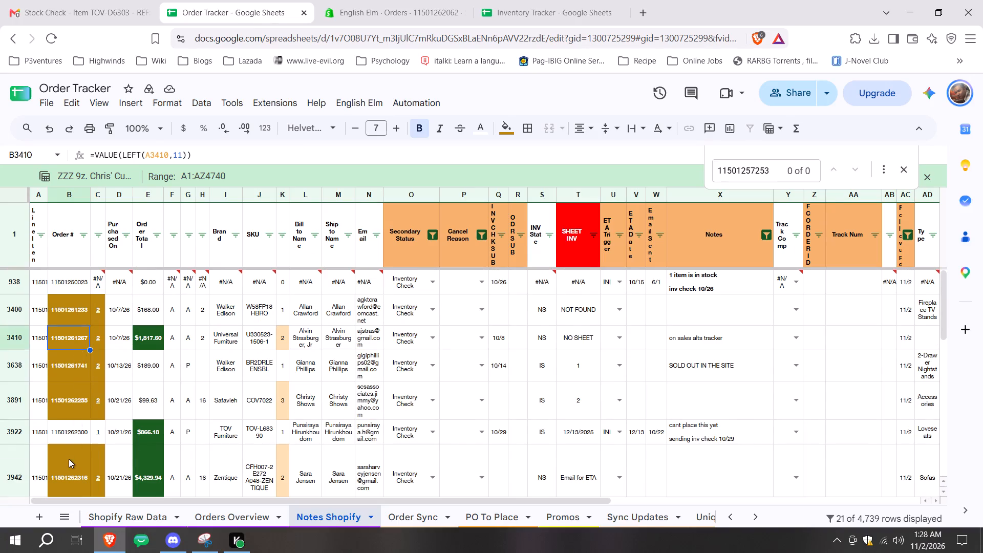
{"action": "left_click", "coordinate": [78, 431]}
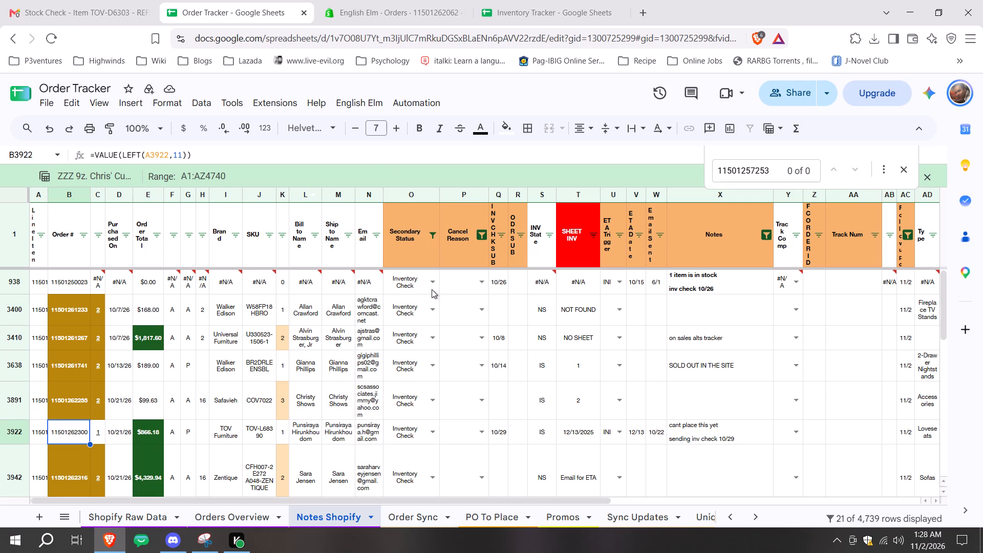
{"action": "double_click", "coordinate": [747, 442]}
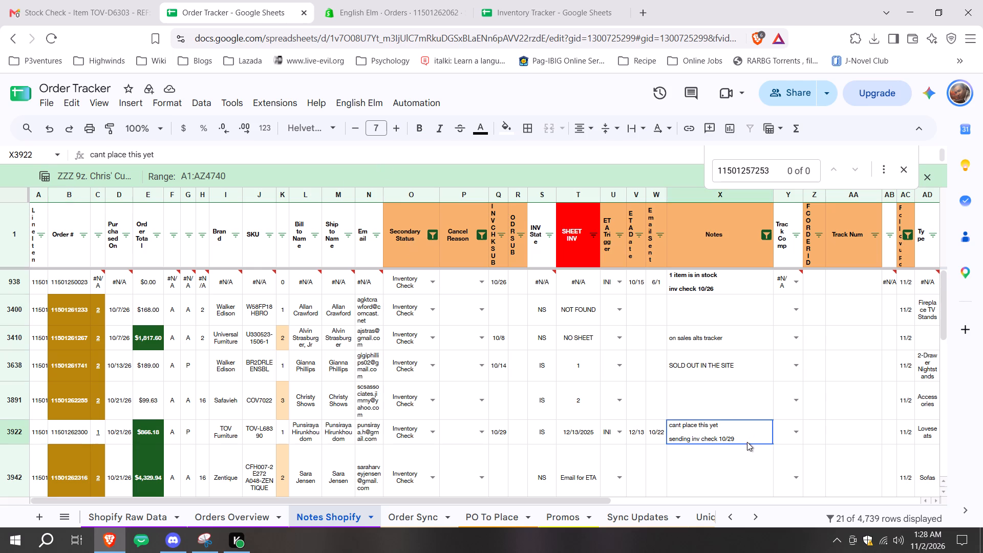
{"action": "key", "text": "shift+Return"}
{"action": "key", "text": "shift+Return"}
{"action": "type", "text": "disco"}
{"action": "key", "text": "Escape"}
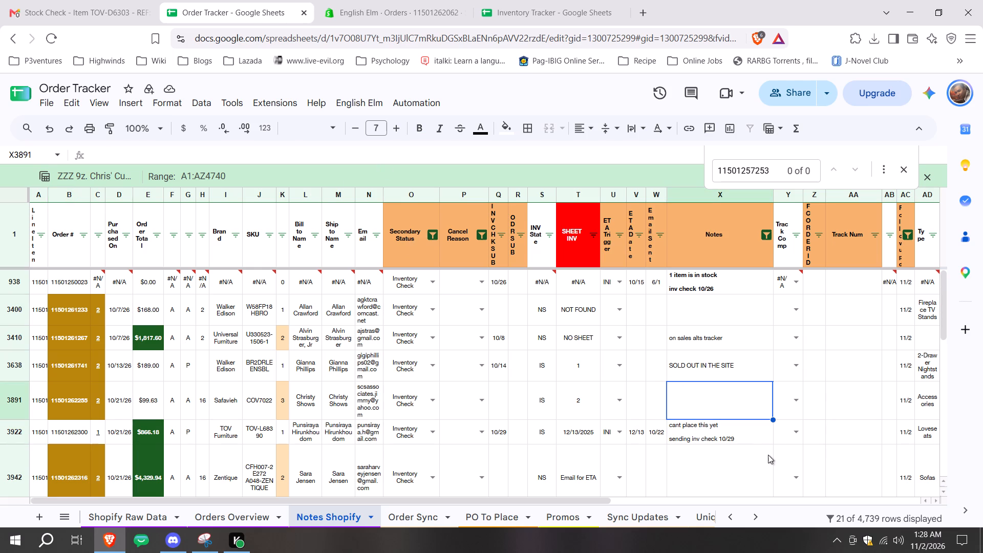
Add the line "disco sent to sales for alts" to the Notes of the TOV Furniture TOV-L68390 Inventory Check order.
{"action": "double_click", "coordinate": [755, 434]}
{"action": "key", "text": "ctrl+Return"}
{"action": "key", "text": "ctrl+Return"}
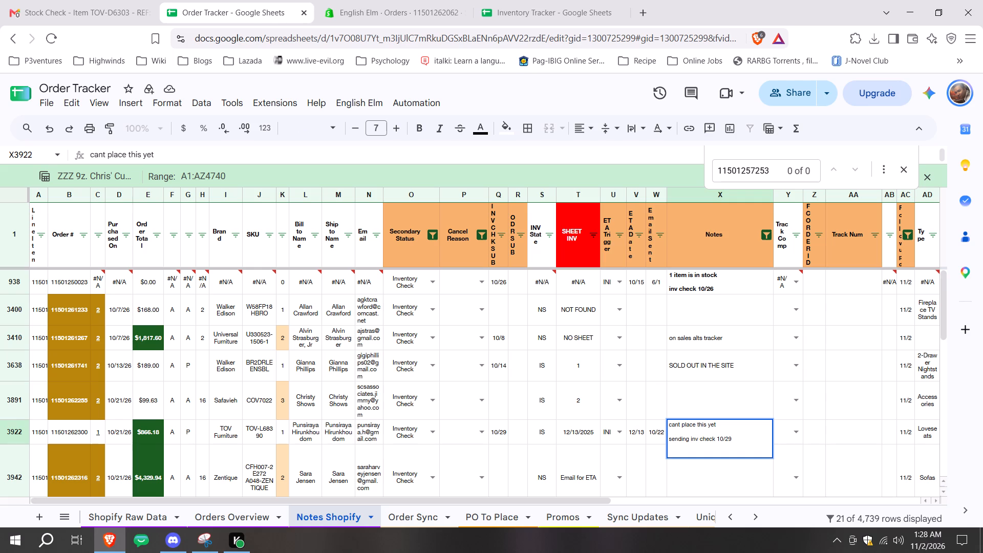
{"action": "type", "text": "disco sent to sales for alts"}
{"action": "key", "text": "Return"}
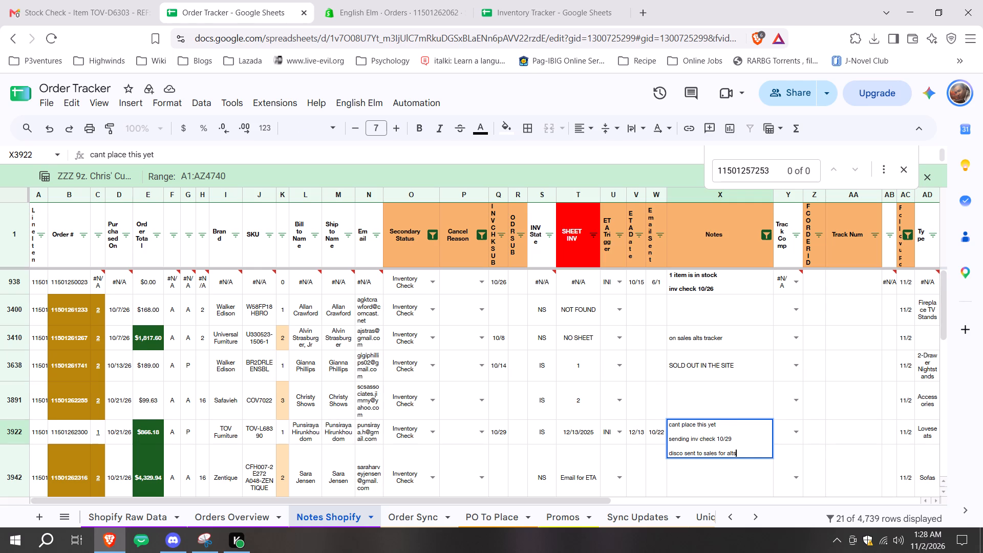
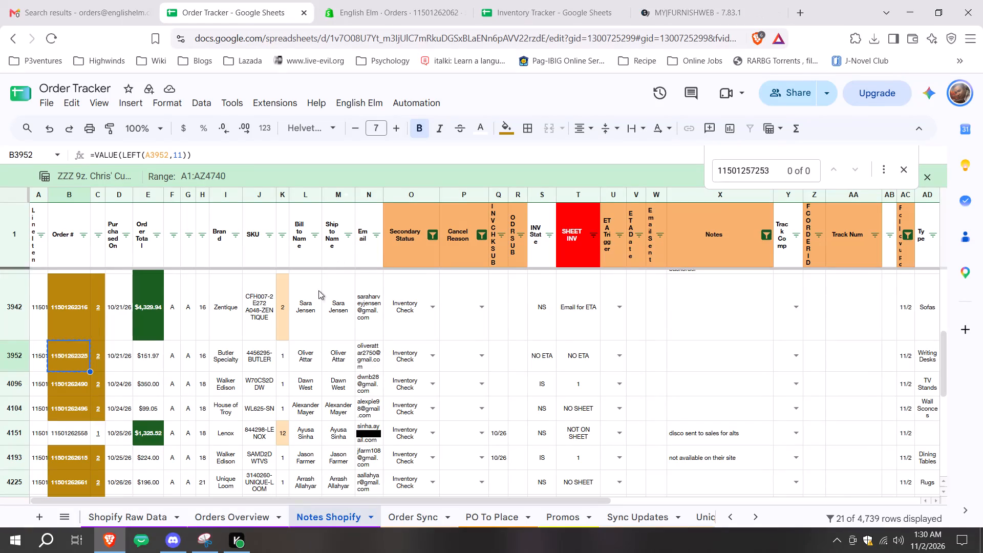
Search the Butler Specialty product catalog on my.furnishweb.com for the Order Tracker SKU 4456295-BUTLER, dropping the -BUTLER suffix.
{"action": "left_click", "coordinate": [263, 349]}
{"action": "key", "text": "ctrl+c"}
{"action": "left_click", "coordinate": [694, 0]}
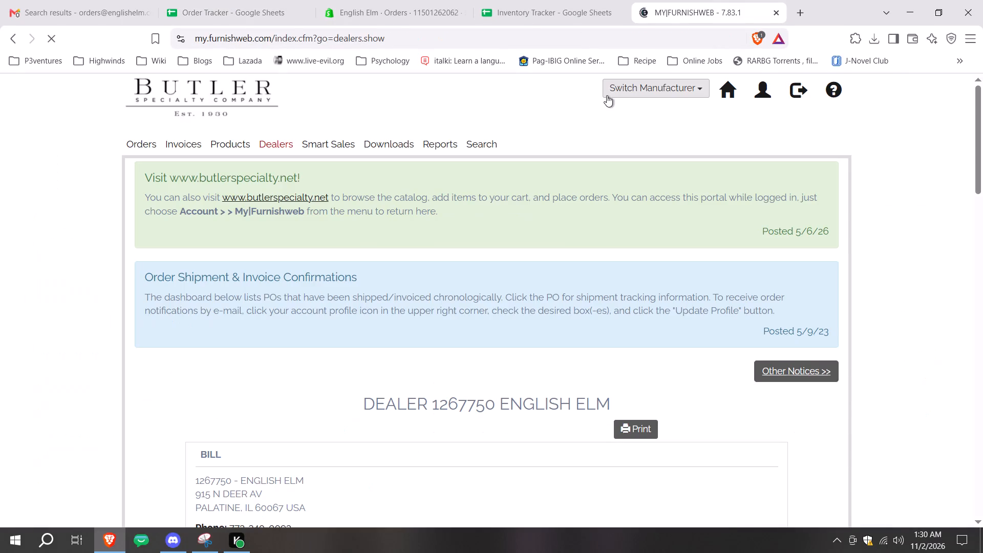
{"action": "scroll", "coordinate": [462, 334], "scroll_direction": "up", "scroll_amount": 5}
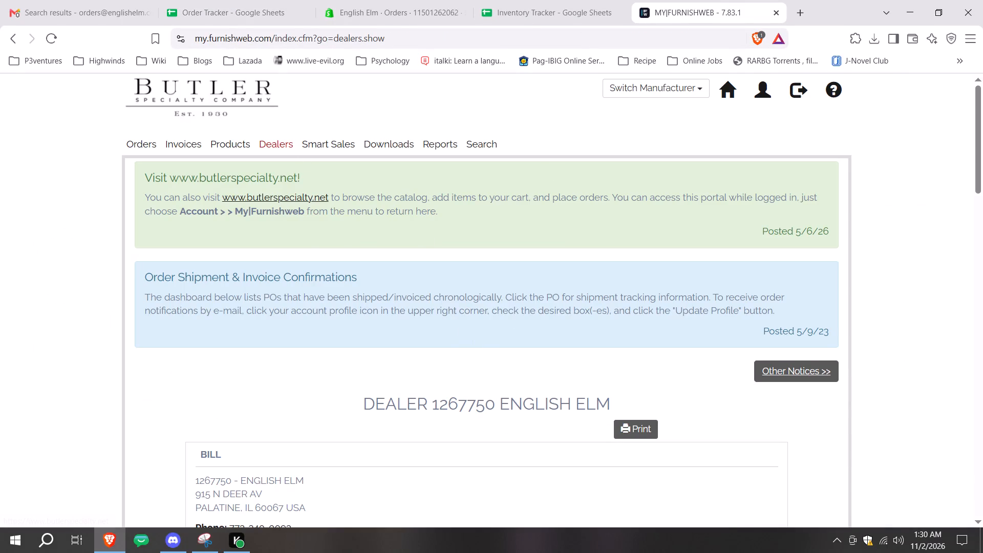
{"action": "scroll", "coordinate": [442, 338], "scroll_direction": "up", "scroll_amount": 5}
{"action": "left_click", "coordinate": [228, 138]}
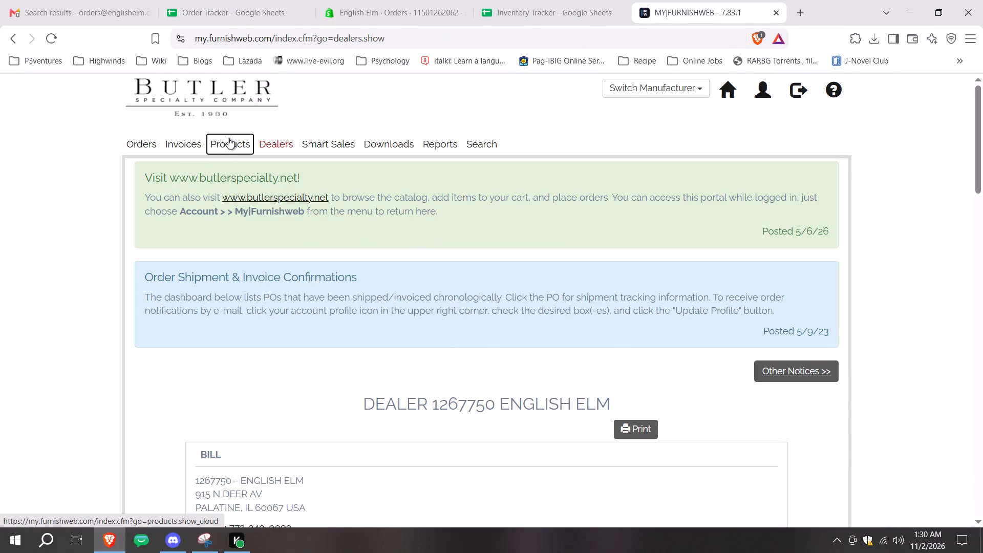
{"action": "left_click", "coordinate": [282, 229]}
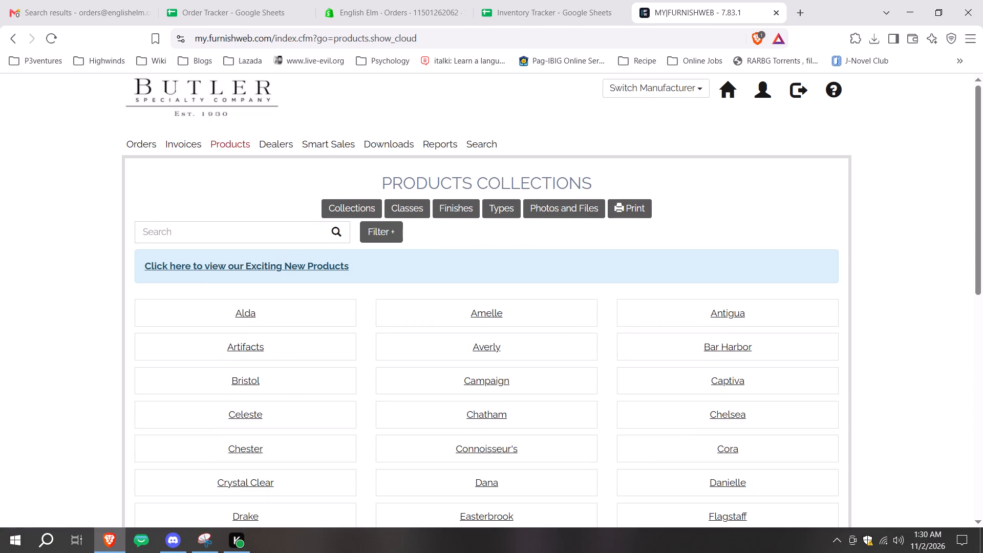
{"action": "key", "text": "ctrl+v"}
{"action": "left_click_drag", "start_coordinate": [180, 235], "coordinate": [342, 232]}
{"action": "key", "text": "BackSpace"}
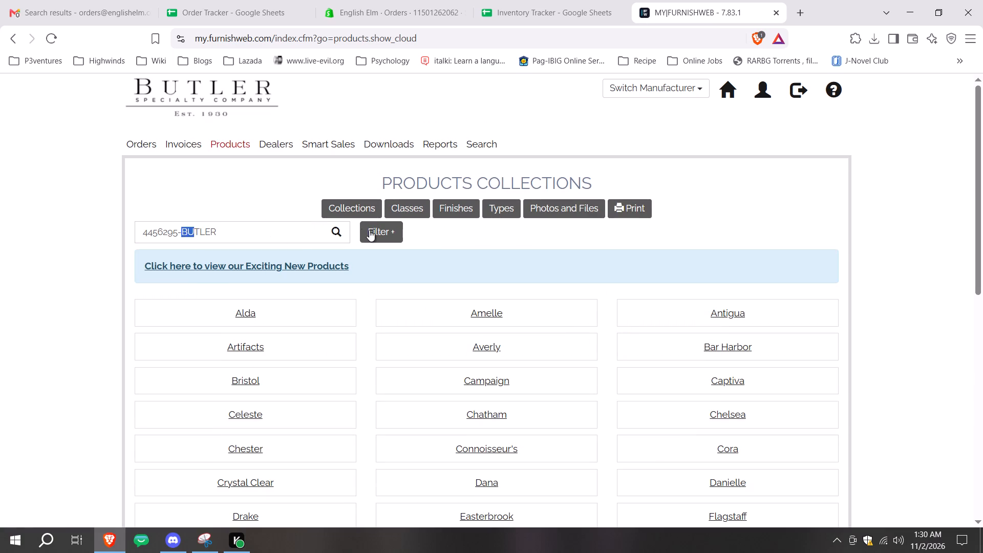
Search the Butler product catalogue with the detailed filter for product number 4456295, without the BUTLER suffix.
{"action": "key", "text": "BackSpace"}
{"action": "left_click", "coordinate": [368, 233]}
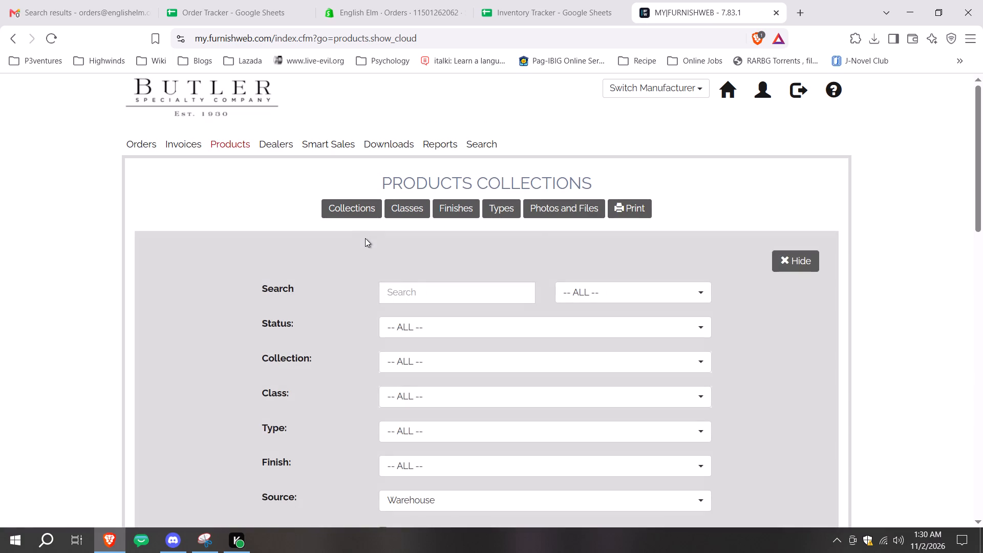
{"action": "scroll", "coordinate": [539, 203], "scroll_direction": "down", "scroll_amount": 5}
{"action": "scroll", "coordinate": [519, 315], "scroll_direction": "up", "scroll_amount": 4}
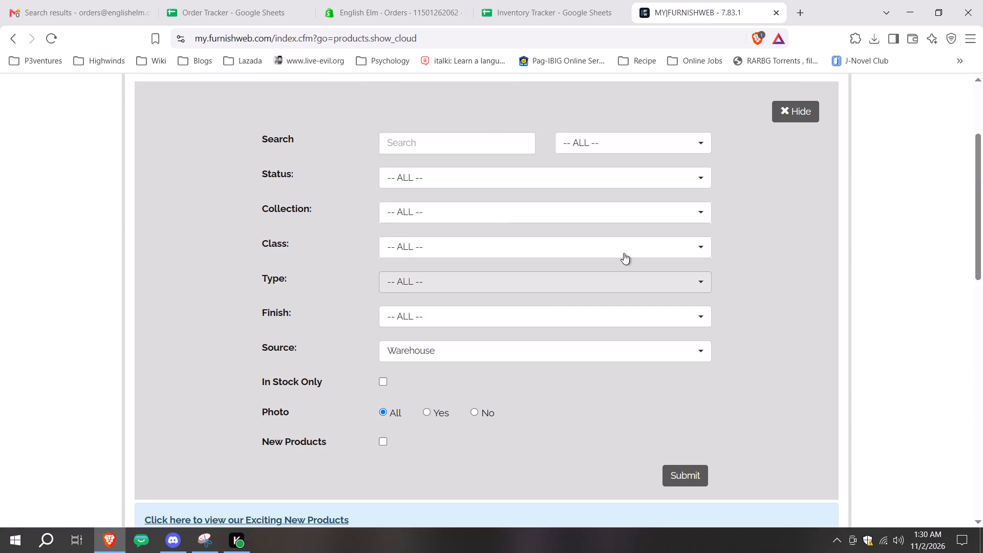
{"action": "scroll", "coordinate": [787, 259], "scroll_direction": "down", "scroll_amount": 3}
{"action": "scroll", "coordinate": [699, 264], "scroll_direction": "up", "scroll_amount": 2}
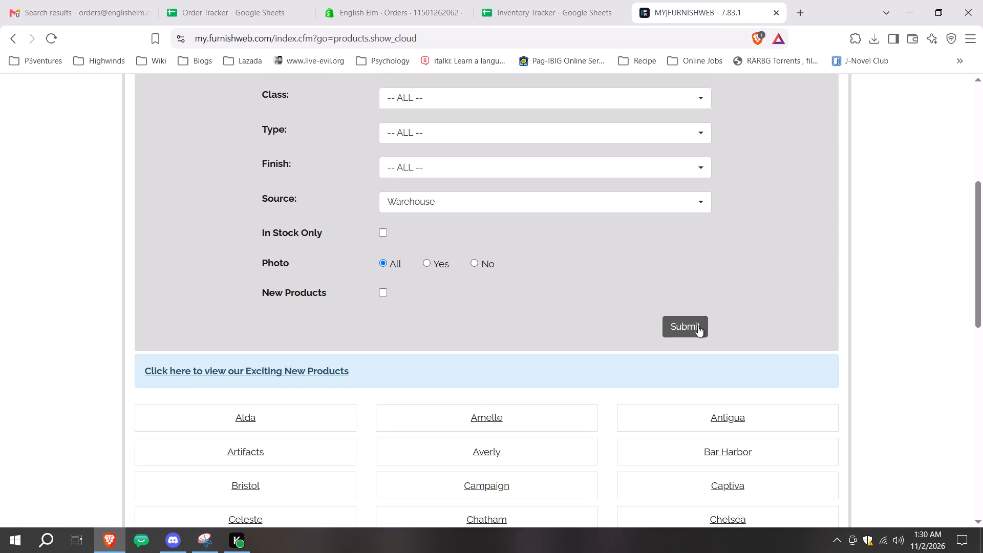
{"action": "scroll", "coordinate": [698, 323], "scroll_direction": "up", "scroll_amount": 2}
{"action": "left_click", "coordinate": [482, 287]}
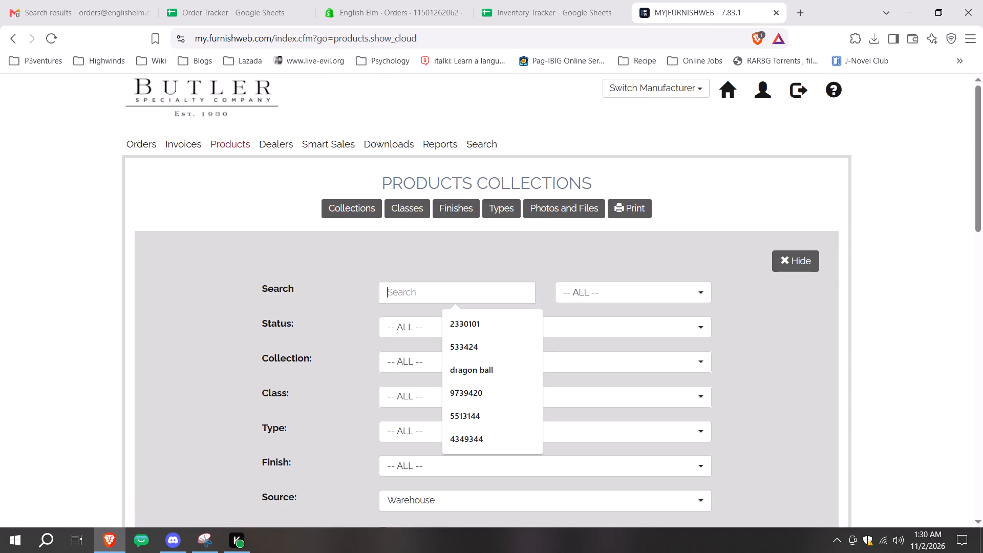
{"action": "key", "text": "ctrl+v"}
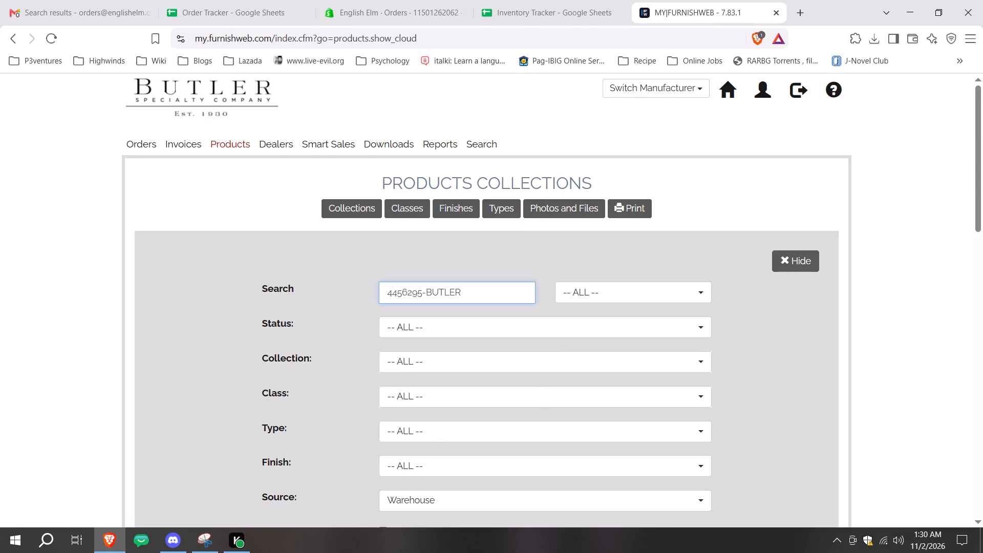
{"action": "left_click_drag", "start_coordinate": [425, 294], "coordinate": [529, 300]}
{"action": "key", "text": "BackSpace"}
{"action": "key", "text": "BackSpace"}
{"action": "scroll", "coordinate": [751, 322], "scroll_direction": "down", "scroll_amount": 3}
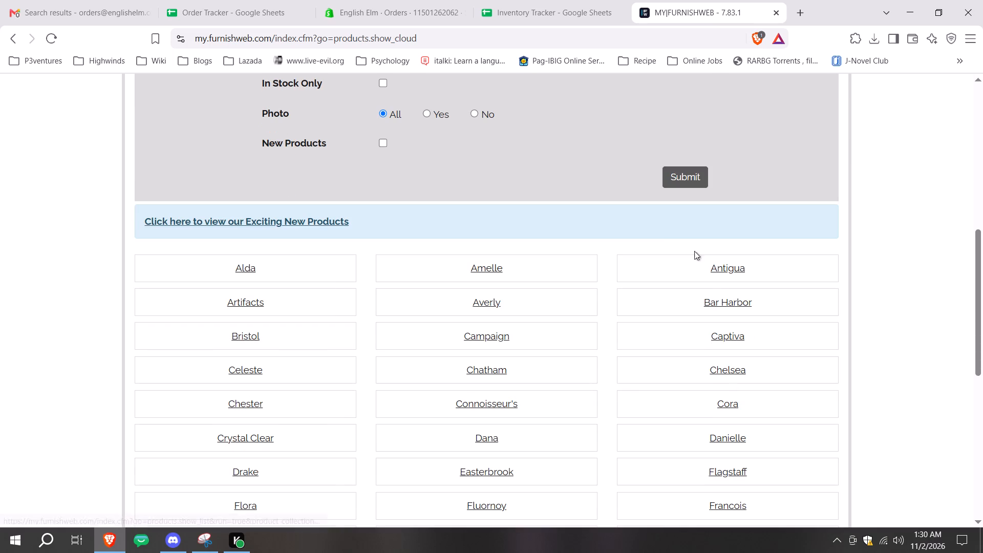
{"action": "left_click", "coordinate": [678, 184]}
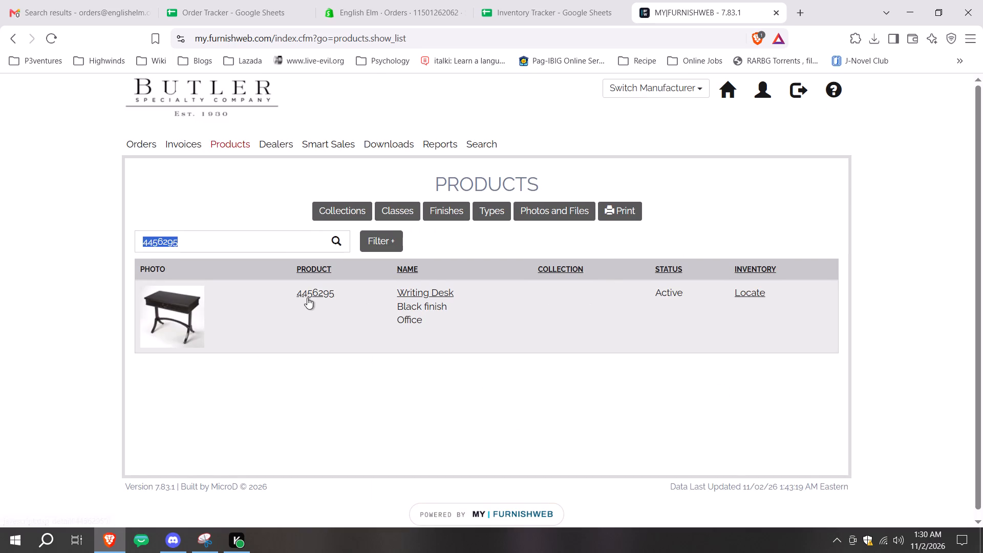
Open product 4456295, the black Writing Desk, and check its pricing and current inventory.
{"action": "left_click", "coordinate": [334, 297]}
{"action": "left_click", "coordinate": [334, 297]}
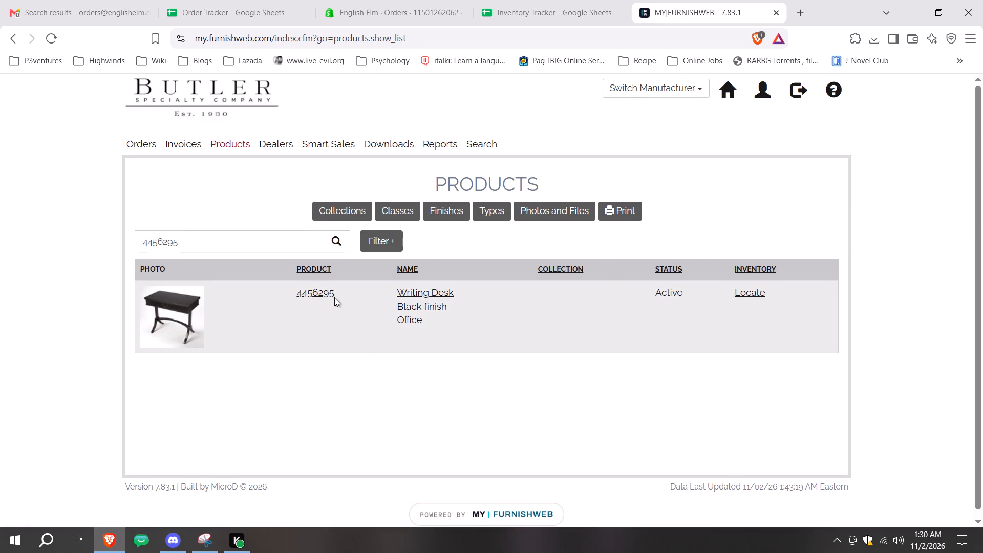
{"action": "left_click", "coordinate": [310, 294]}
{"action": "scroll", "coordinate": [555, 331], "scroll_direction": "down", "scroll_amount": 4}
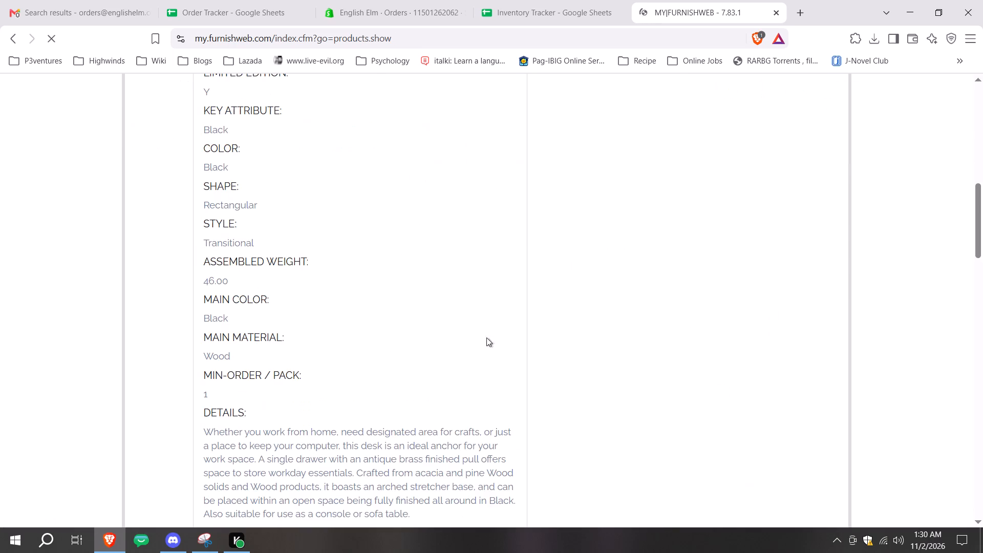
{"action": "scroll", "coordinate": [453, 313], "scroll_direction": "down", "scroll_amount": 4}
{"action": "scroll", "coordinate": [485, 304], "scroll_direction": "up", "scroll_amount": 1}
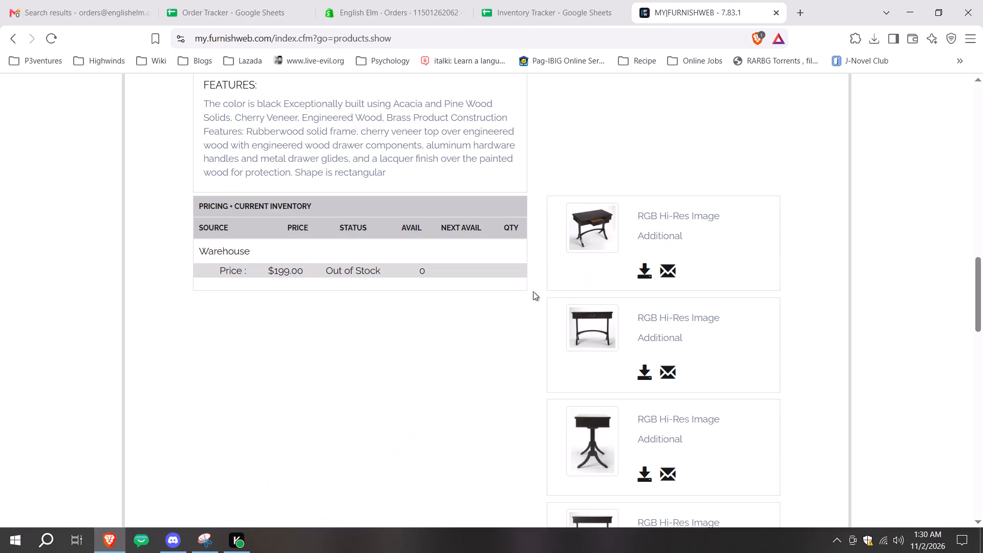
{"action": "left_click", "coordinate": [269, 0]}
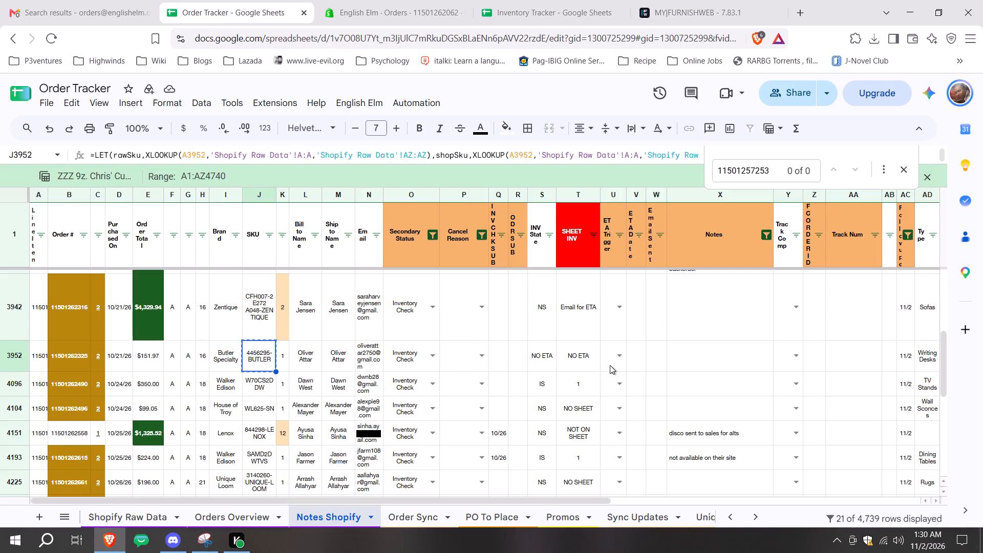
{"action": "left_click", "coordinate": [619, 354]}
{"action": "left_click", "coordinate": [619, 376]}
{"action": "left_click", "coordinate": [438, 355]}
{"action": "left_click", "coordinate": [481, 453]}
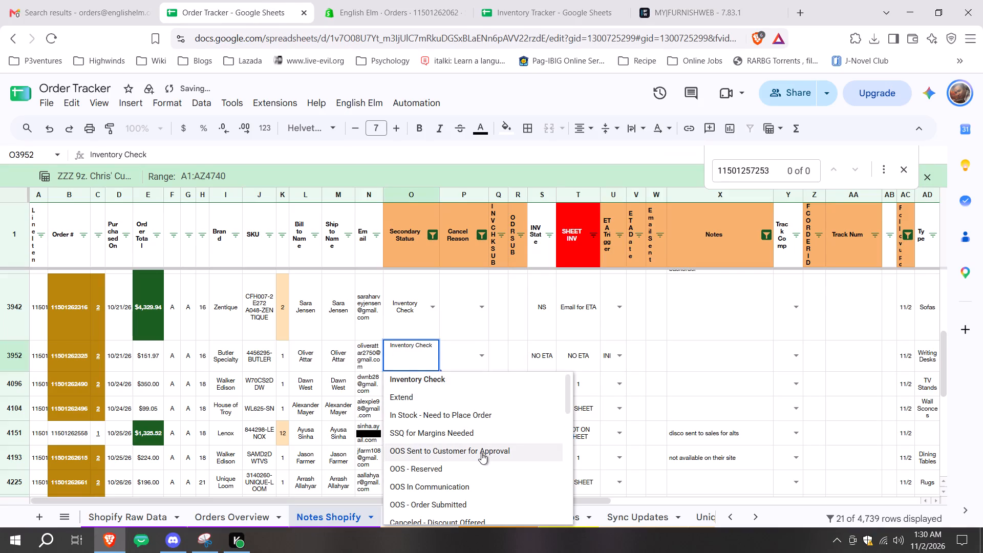
For the Butler Specialty 4456295-BUTLER order, set the ETA date to 3/15/2027 and the follow-up date to 11/4/2026.
{"action": "left_click", "coordinate": [638, 367]}
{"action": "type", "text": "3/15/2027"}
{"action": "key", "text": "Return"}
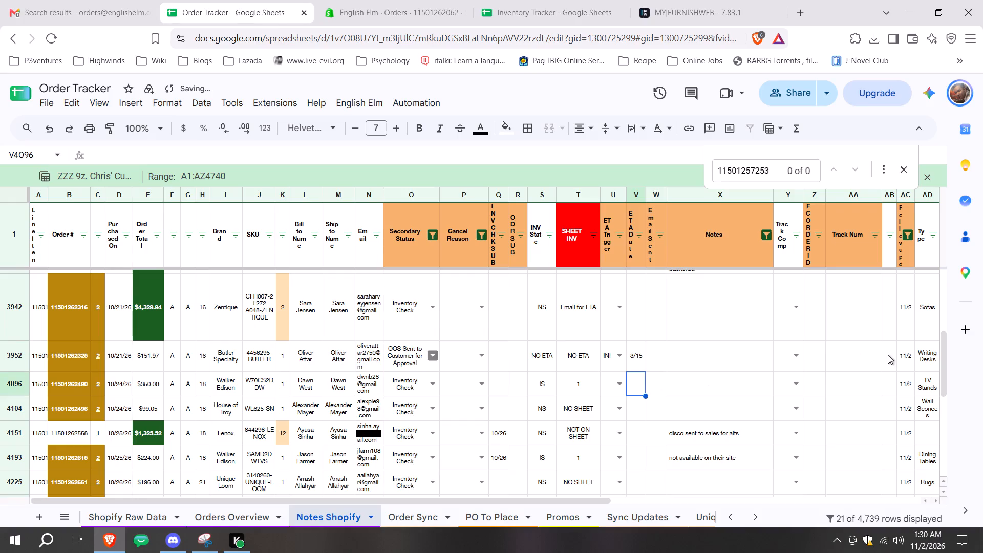
{"action": "double_click", "coordinate": [904, 361]}
{"action": "left_click", "coordinate": [858, 215]}
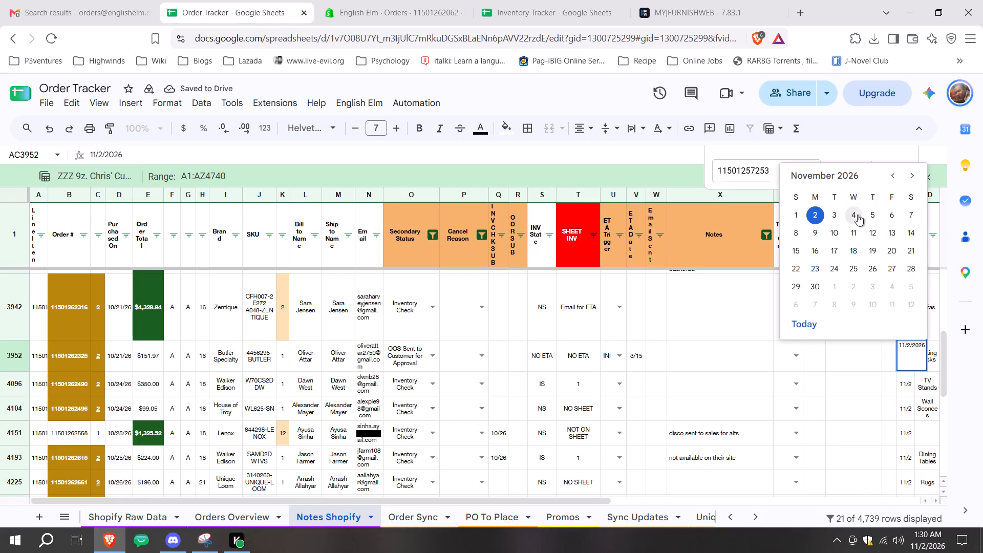
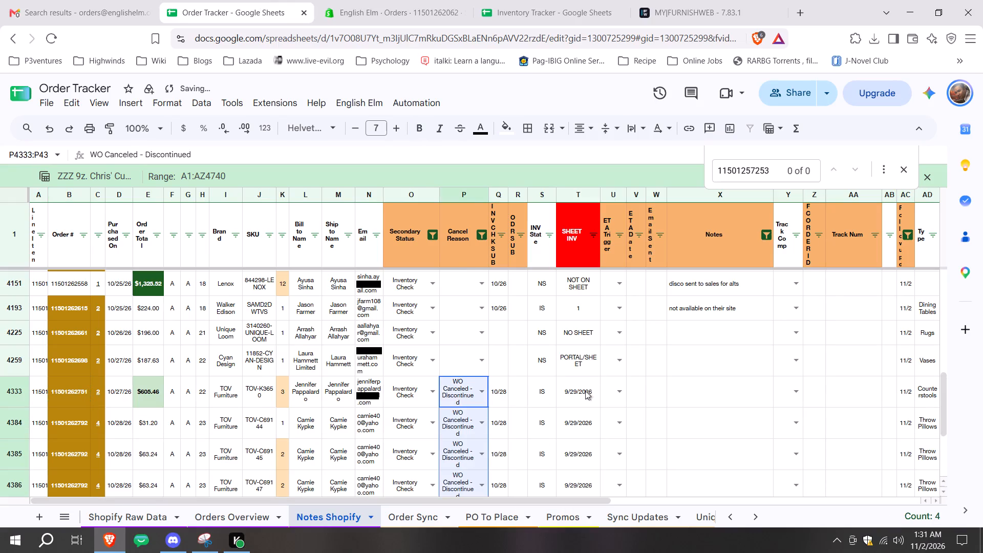
Set the ETA Trigger of TOV Furniture SKU TOV-K3650 to DSC and fill it down to the three TOV throw pillow rows.
{"action": "left_click", "coordinate": [617, 387]}
{"action": "scroll", "coordinate": [621, 449], "scroll_direction": "down", "scroll_amount": 1}
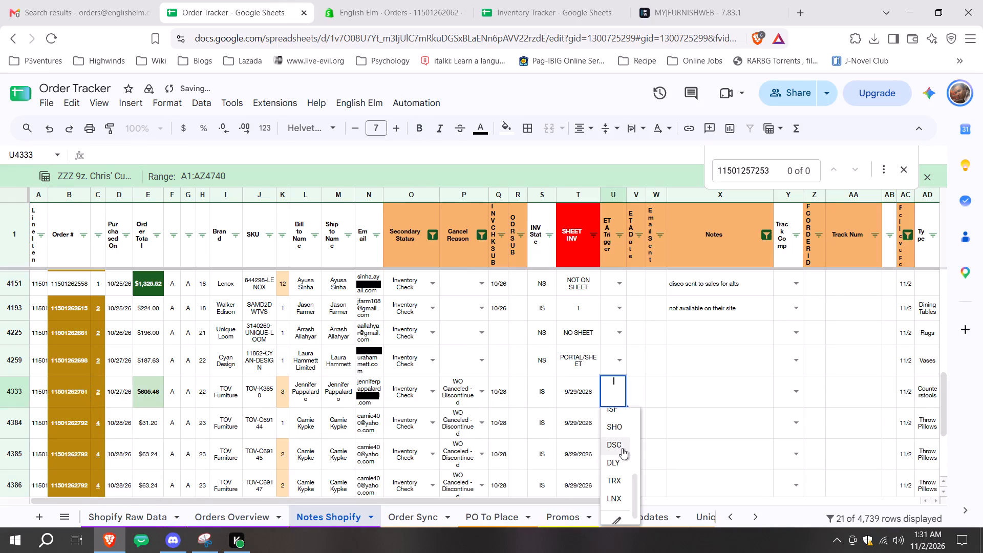
{"action": "left_click", "coordinate": [622, 448]}
{"action": "key", "text": "shift+Down"}
{"action": "key", "text": "shift+Down"}
{"action": "key", "text": "shift+Down"}
{"action": "key", "text": "shift+Down"}
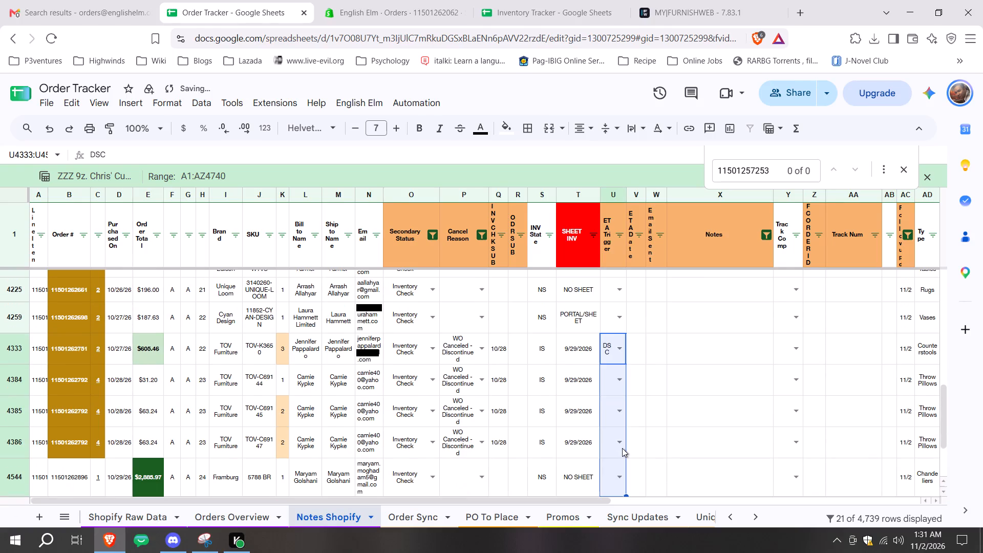
{"action": "key", "text": "shift+Up"}
{"action": "key", "text": "ctrl+d"}
Select the ETA Date cell of the TOV Furniture SKU TOV-K3650 order.
{"action": "left_click", "coordinate": [636, 346]}
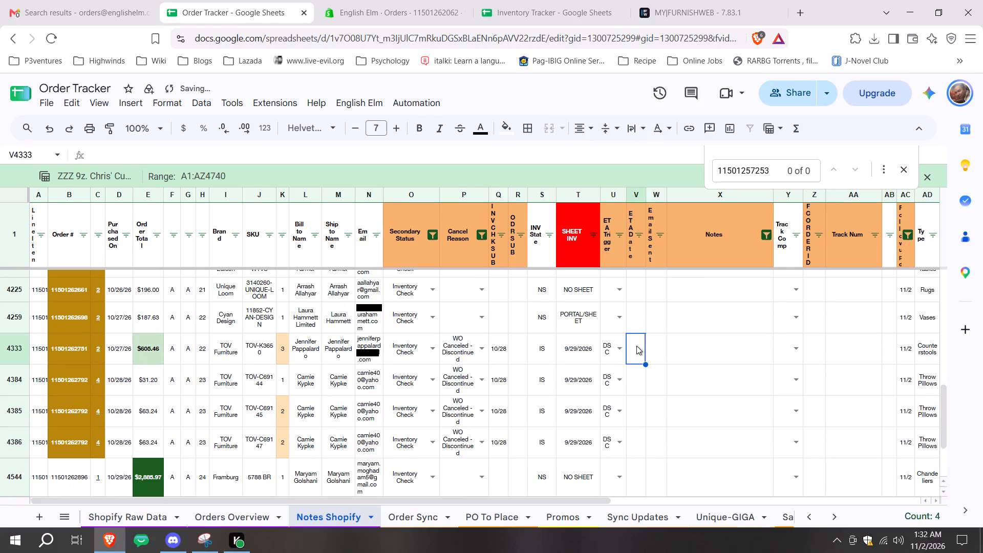
Set the ETA Date to 11/2 for the four discontinued TOV Furniture rows, from TOV-K3650 through TOV-C69147.
{"action": "type", "text": "11/2"}
{"action": "key", "text": "Return"}
{"action": "key", "text": "shift+Up"}
{"action": "key", "text": "Up"}
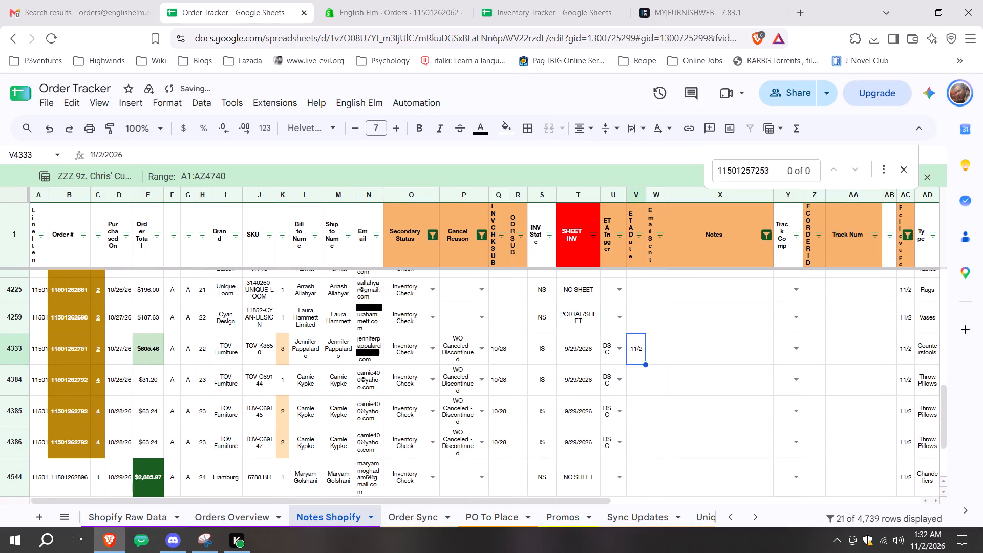
{"action": "key", "text": "shift+Down"}
{"action": "key", "text": "shift+Down"}
{"action": "key", "text": "shift+Down"}
{"action": "key", "text": "ctrl+d"}
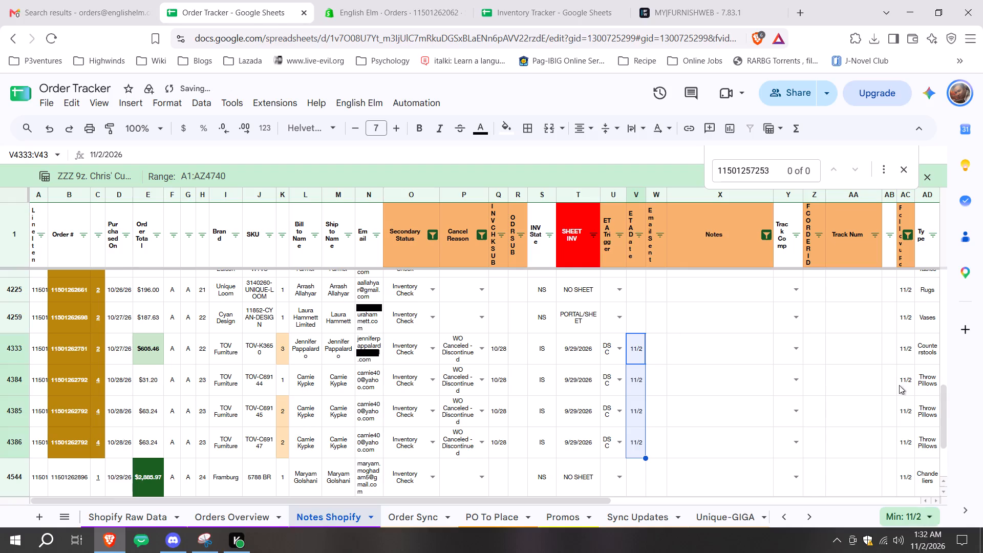
Change the Follow up date to 11/4 for the same four TOV Furniture rows.
{"action": "left_click", "coordinate": [908, 366]}
{"action": "double_click", "coordinate": [908, 360]}
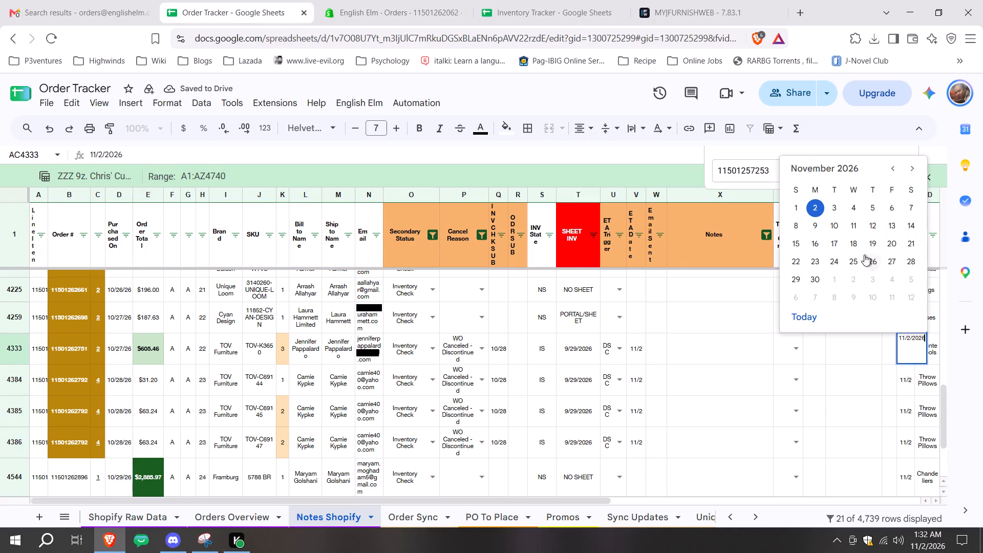
{"action": "left_click", "coordinate": [854, 203]}
{"action": "key", "text": "shift+Down"}
{"action": "key", "text": "shift+Down"}
{"action": "key", "text": "shift+Down"}
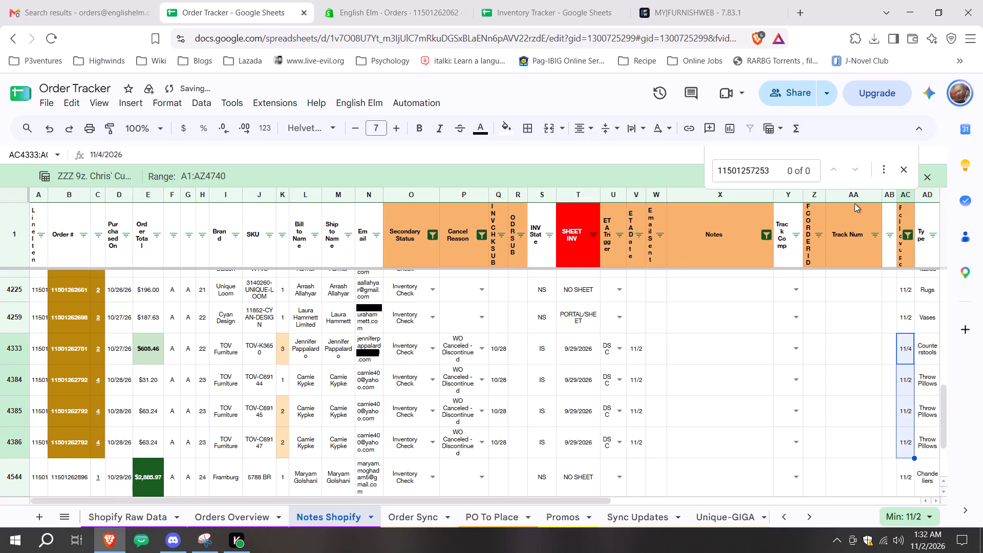
{"action": "key", "text": "ctrl+d"}
Copy the four TOV SKUs, TOV-K3650 through TOV-C69147, as values into the discontinued sku column of the Sync Updates sheet.
{"action": "left_click", "coordinate": [261, 355]}
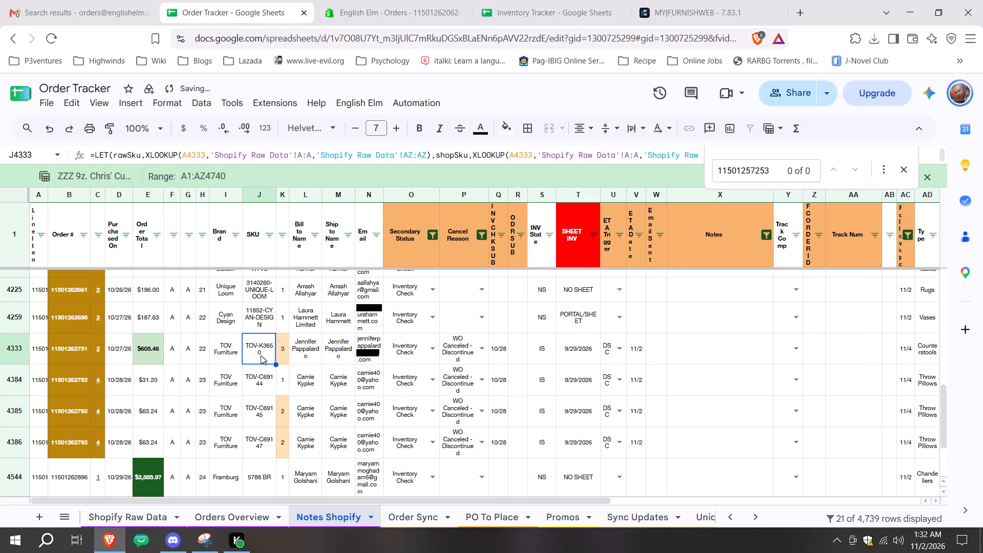
{"action": "key", "text": "shift+Down"}
{"action": "key", "text": "shift+Down"}
{"action": "key", "text": "shift+Down"}
{"action": "key", "text": "ctrl+c"}
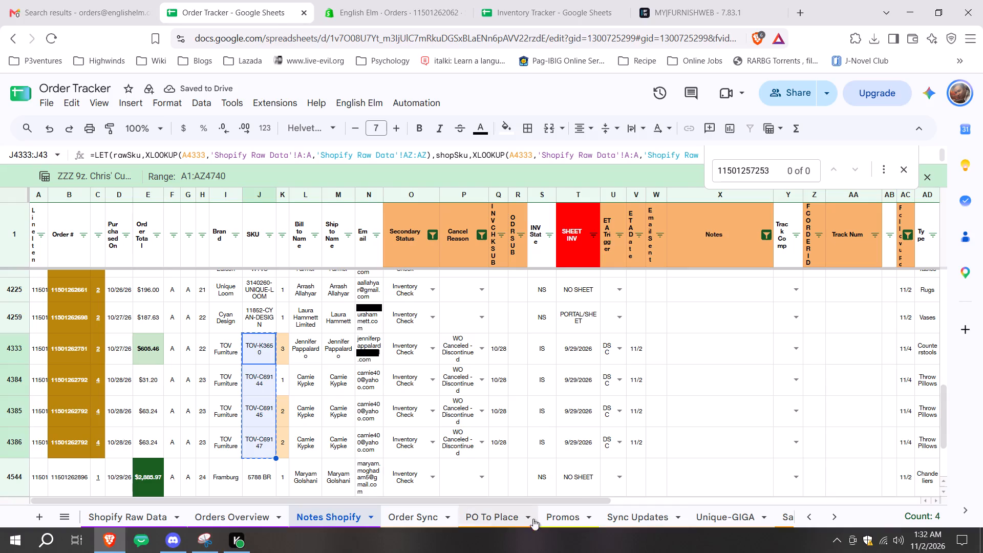
{"action": "left_click", "coordinate": [646, 516]}
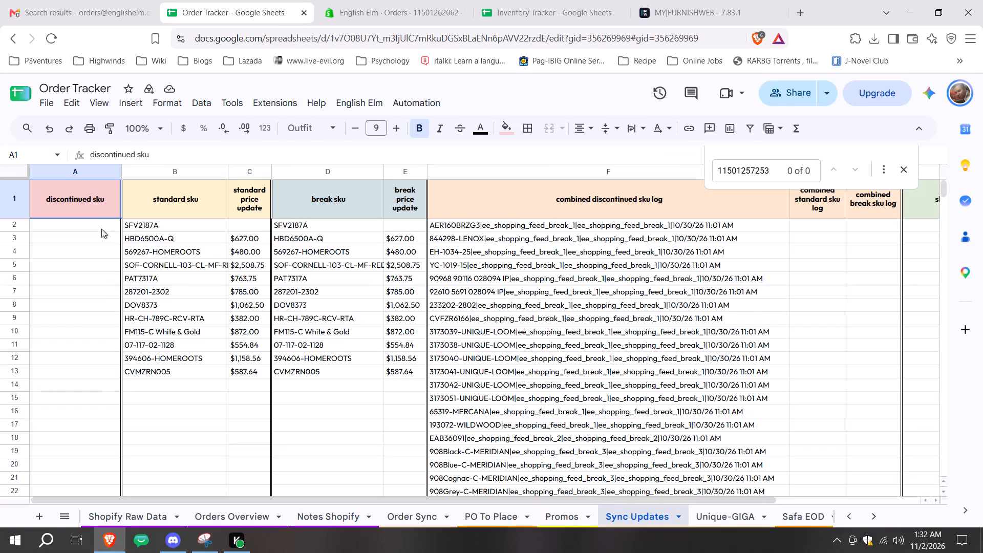
{"action": "left_click", "coordinate": [99, 229]}
{"action": "key", "text": "ctrl+shift+v"}
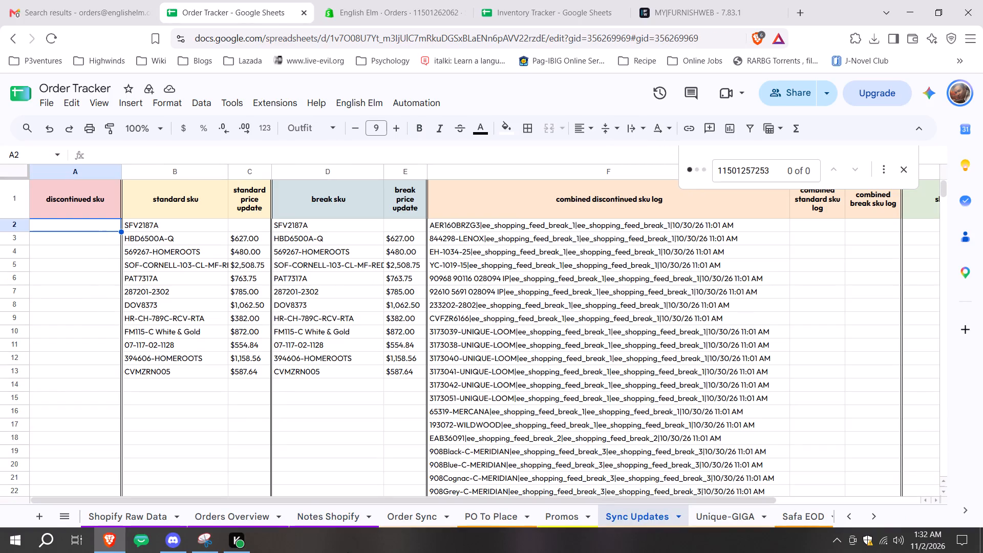
Copy SKU TOV-D6303 from Notes Shopify as a value below the other discontinued SKUs in Sync Updates.
{"action": "left_click", "coordinate": [333, 523]}
{"action": "scroll", "coordinate": [401, 412], "scroll_direction": "down", "scroll_amount": 1}
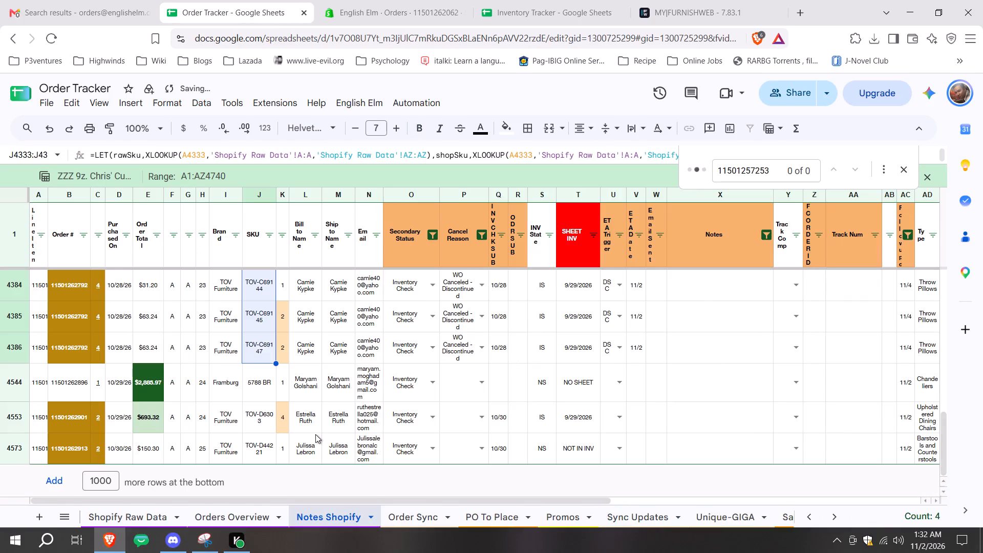
{"action": "left_click", "coordinate": [253, 412]}
{"action": "key", "text": "ctrl+c"}
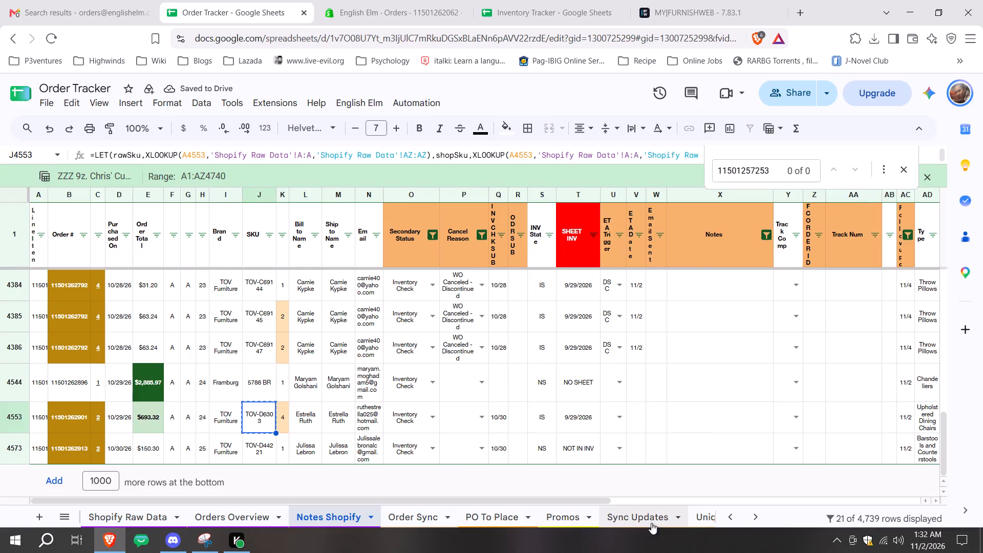
{"action": "left_click", "coordinate": [623, 516]}
{"action": "left_click", "coordinate": [89, 283]}
{"action": "key", "text": "ctrl+shift+v"}
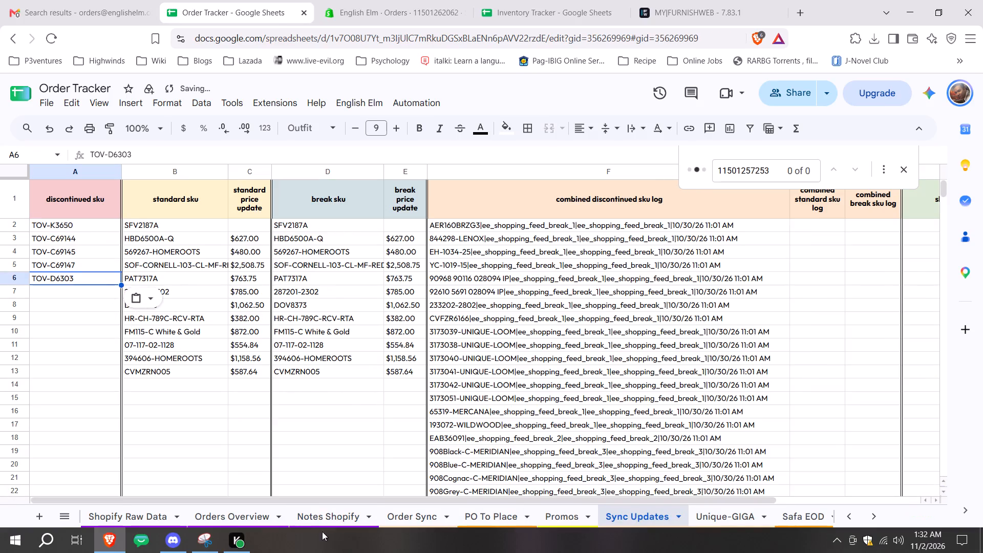
In Notes Shopify, set the TOV-D6303 row's Cancel Reason to WO Canceled - Discontinued and its ETA Trigger to DSC, copied from row 4386.
{"action": "left_click", "coordinate": [320, 505]}
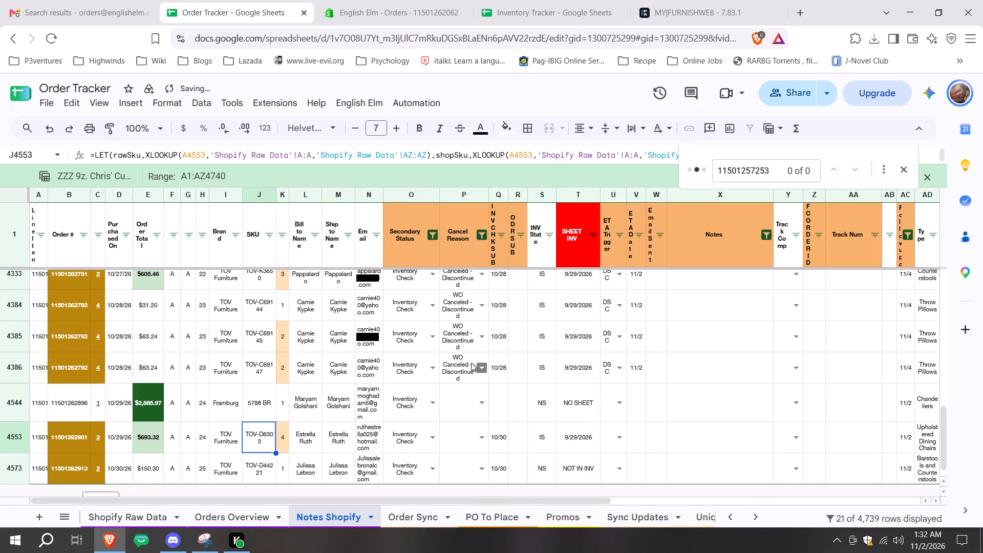
{"action": "left_click", "coordinate": [455, 361]}
{"action": "key", "text": "ctrl+c"}
{"action": "left_click", "coordinate": [462, 450]}
{"action": "key", "text": "ctrl+shift+v"}
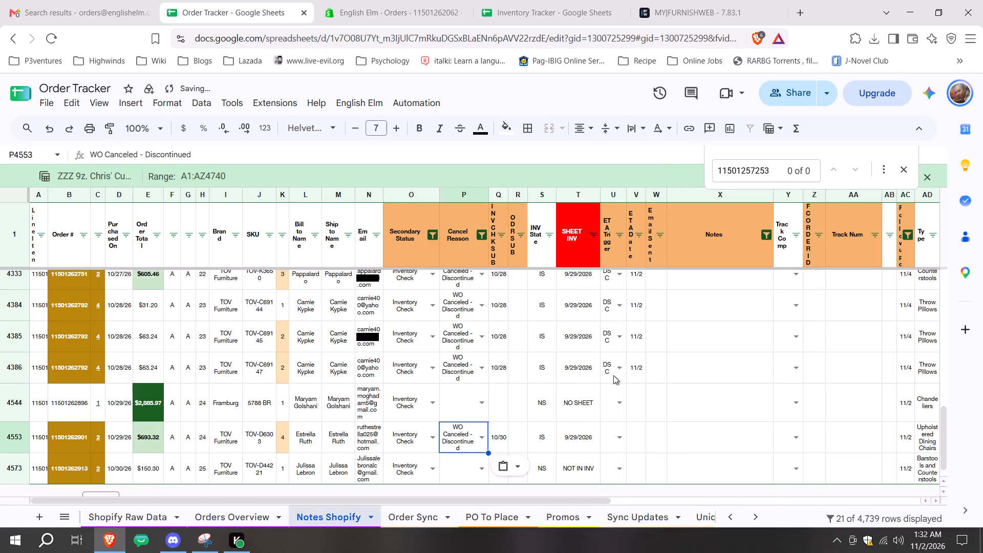
{"action": "left_click", "coordinate": [613, 375]}
{"action": "key", "text": "ctrl+c"}
{"action": "left_click", "coordinate": [610, 437]}
{"action": "key", "text": "ctrl+shift+v"}
Set the TOV-D6303 row's ETA Date to 11/2 and its Follow up date to 11/4.
{"action": "left_click", "coordinate": [642, 364]}
{"action": "key", "text": "ctrl+c"}
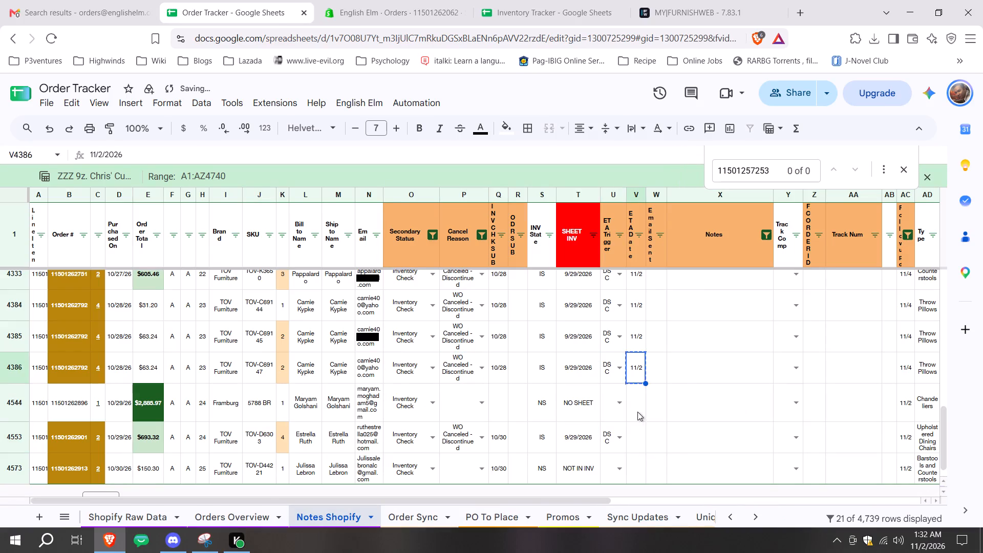
{"action": "left_click", "coordinate": [632, 433]}
{"action": "key", "text": "ctrl+shift+v"}
{"action": "double_click", "coordinate": [906, 436]}
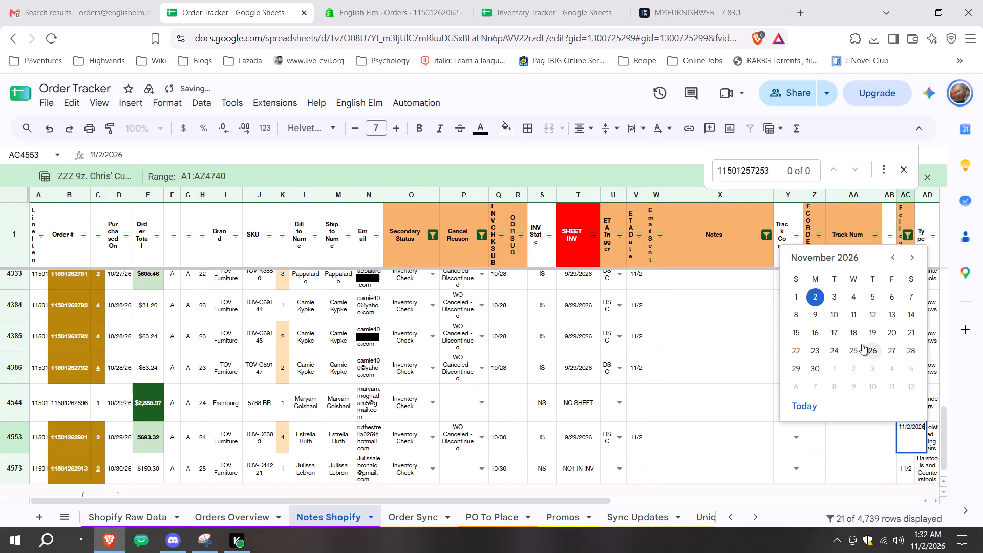
{"action": "left_click", "coordinate": [853, 299]}
Reapply the Follow up date column's filter for dates before tomorrow, accepting the edit to the protected sheet.
{"action": "scroll", "coordinate": [705, 393], "scroll_direction": "up", "scroll_amount": 1}
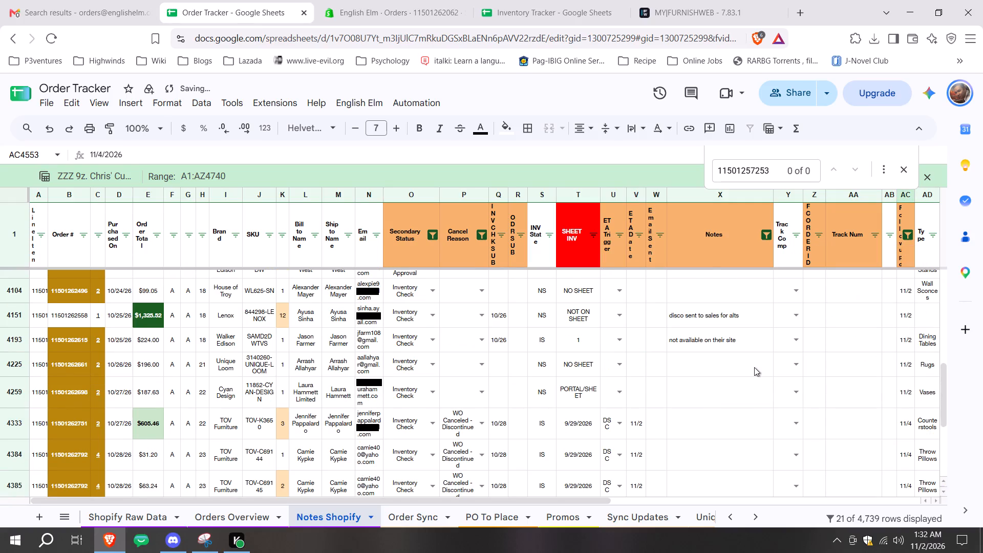
{"action": "scroll", "coordinate": [746, 393], "scroll_direction": "up", "scroll_amount": 1}
{"action": "scroll", "coordinate": [839, 433], "scroll_direction": "up", "scroll_amount": 3}
{"action": "scroll", "coordinate": [866, 388], "scroll_direction": "up", "scroll_amount": 4}
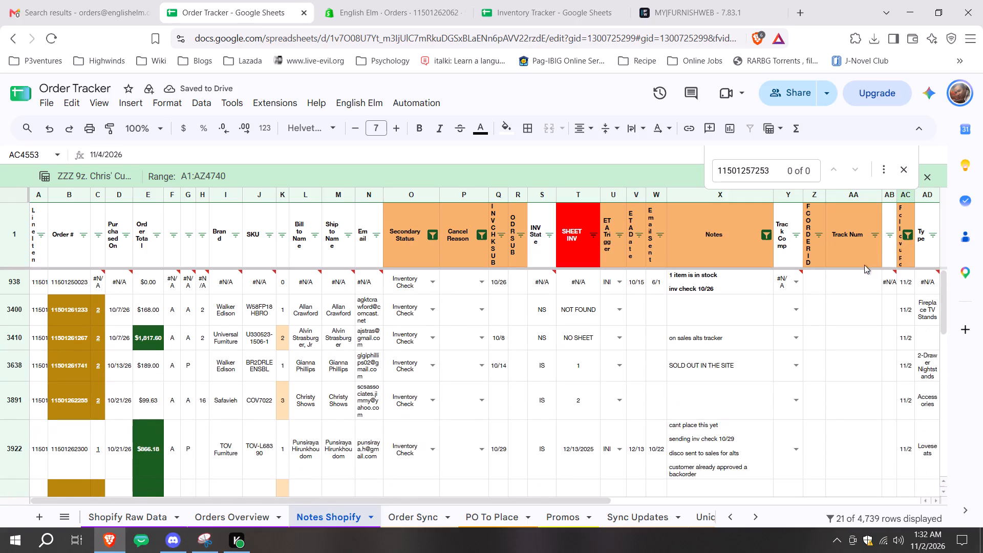
{"action": "left_click", "coordinate": [906, 236]}
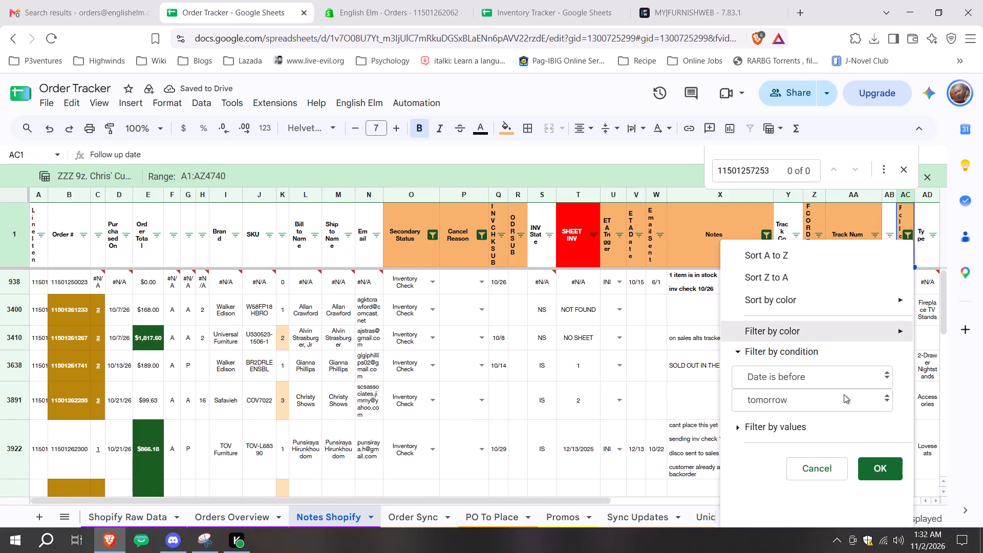
{"action": "left_click", "coordinate": [877, 467]}
{"action": "left_click", "coordinate": [637, 372]}
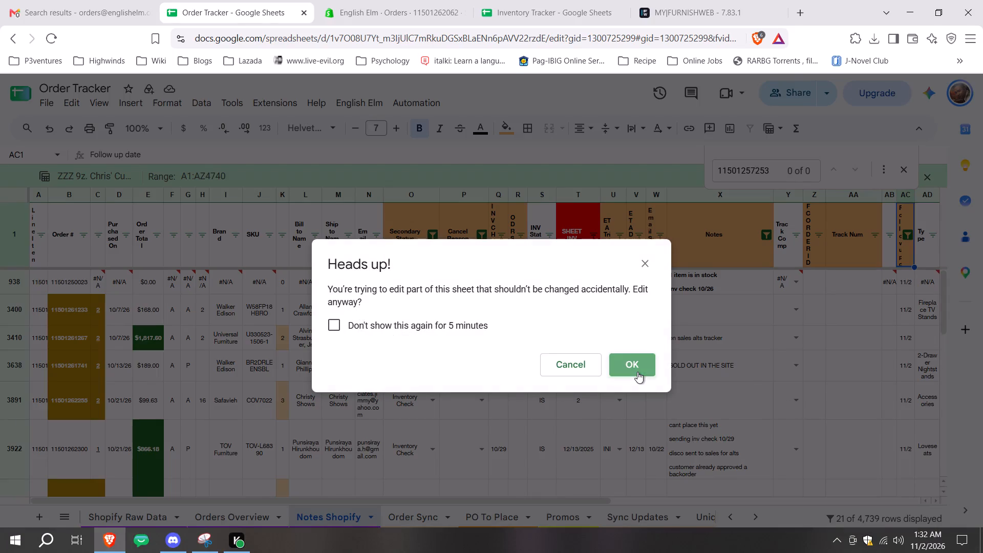
Set the Follow up date to 11/3 for all remaining filtered rows, starting from row 938.
{"action": "double_click", "coordinate": [910, 278]}
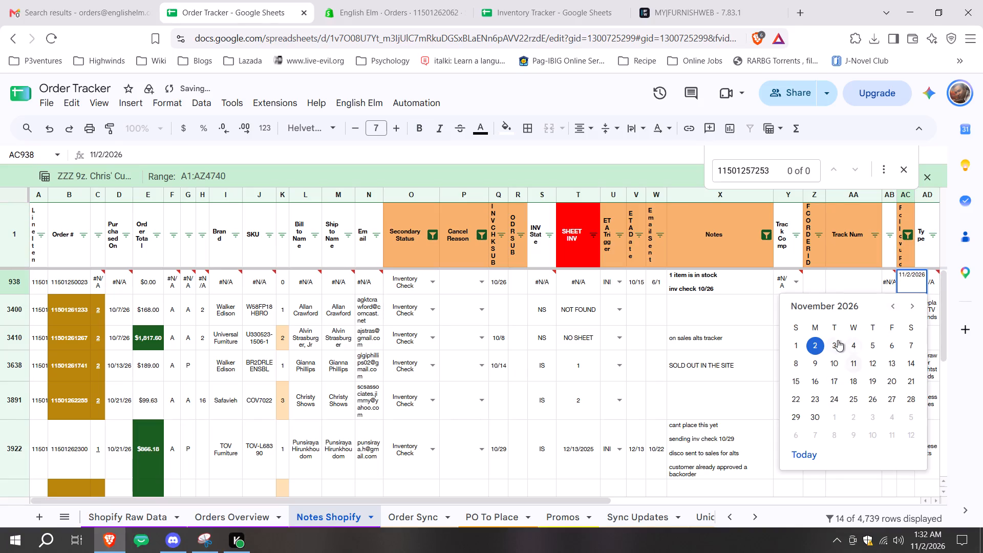
{"action": "left_click", "coordinate": [838, 340]}
{"action": "key", "text": "ctrl+shift+Down"}
{"action": "key", "text": "ctrl+d"}
Select all statuses in the Secondary Status column's filter.
{"action": "scroll", "coordinate": [577, 398], "scroll_direction": "up", "scroll_amount": 11}
{"action": "left_click", "coordinate": [431, 236]}
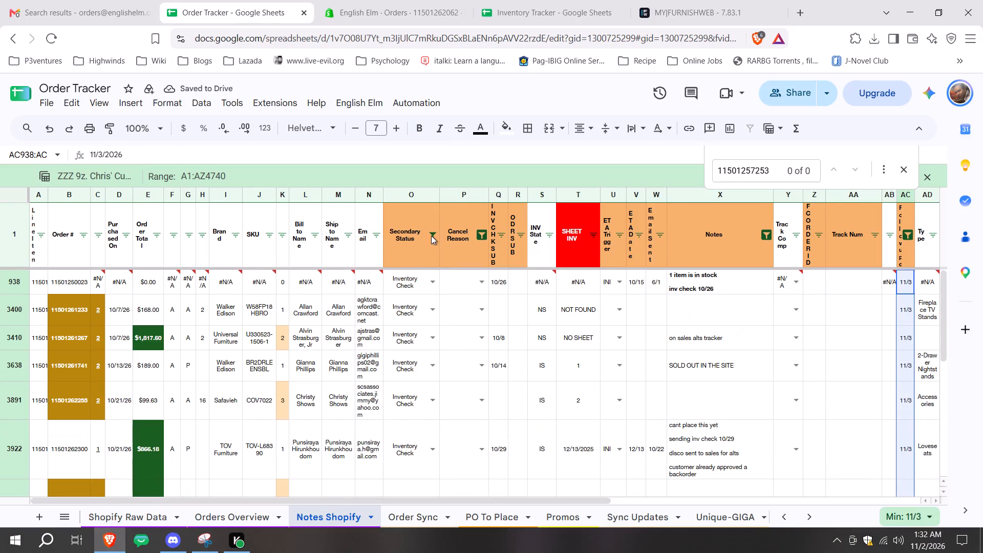
{"action": "left_click", "coordinate": [268, 400]}
{"action": "scroll", "coordinate": [370, 378], "scroll_direction": "down", "scroll_amount": 4}
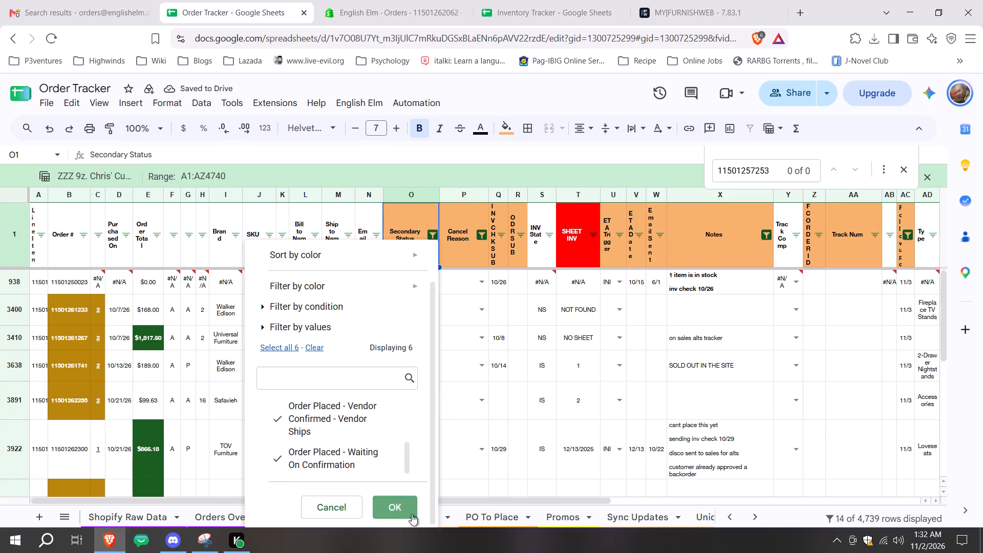
Apply the Secondary Status filter with all statuses selected, accepting the edit to the protected sheet.
{"action": "left_click", "coordinate": [412, 514]}
{"action": "left_click", "coordinate": [639, 369]}
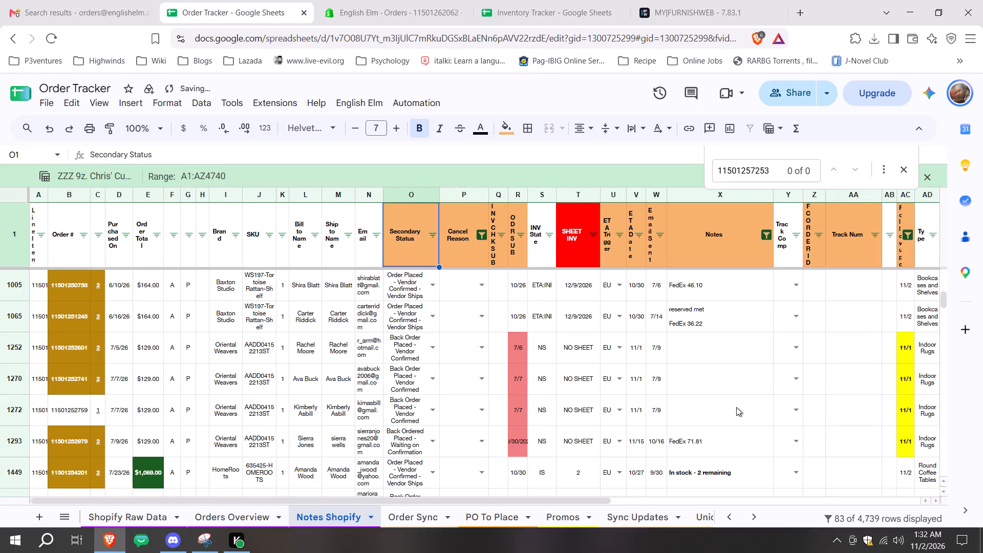
{"action": "scroll", "coordinate": [496, 358], "scroll_direction": "up", "scroll_amount": 3}
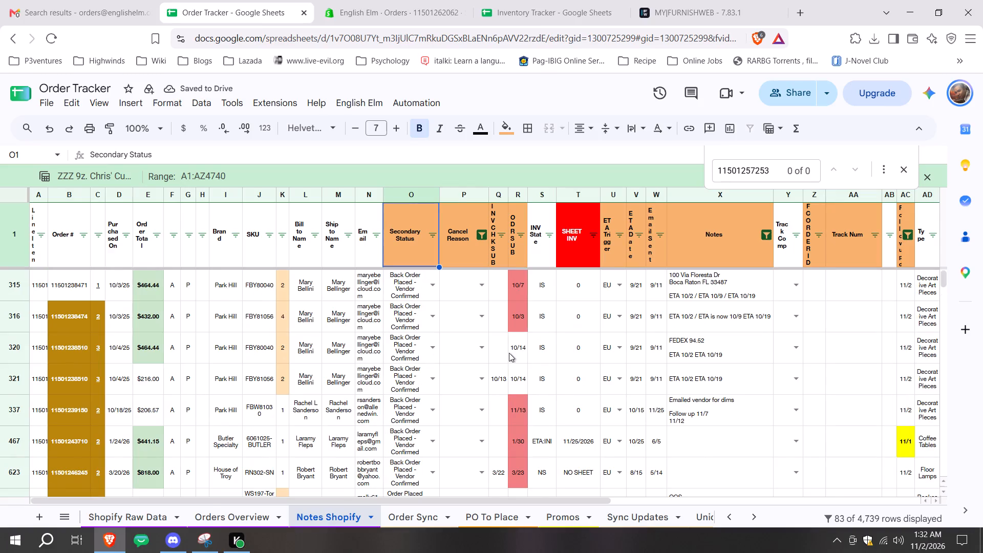
{"action": "scroll", "coordinate": [509, 344], "scroll_direction": "down", "scroll_amount": 18}
{"action": "scroll", "coordinate": [564, 342], "scroll_direction": "down", "scroll_amount": 6}
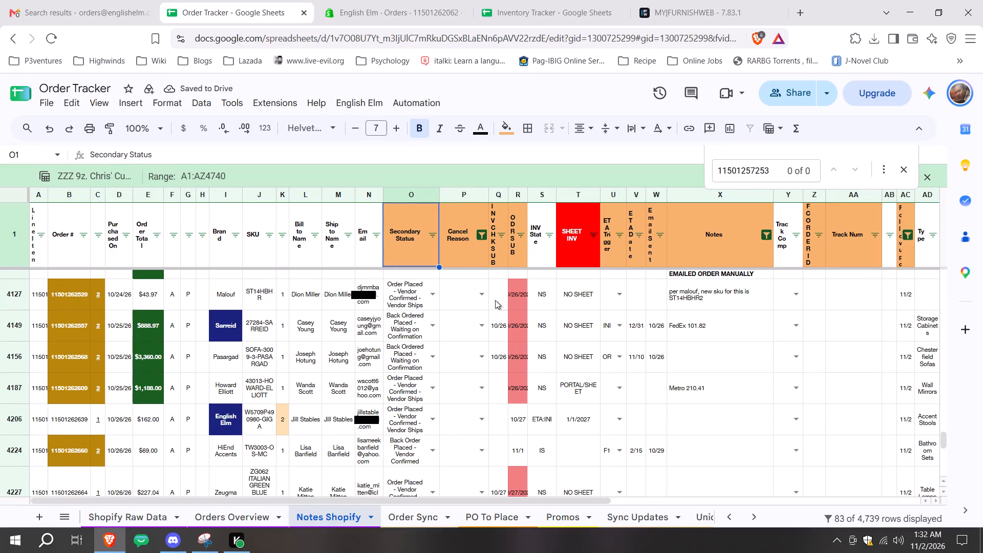
{"action": "left_click", "coordinate": [429, 231]}
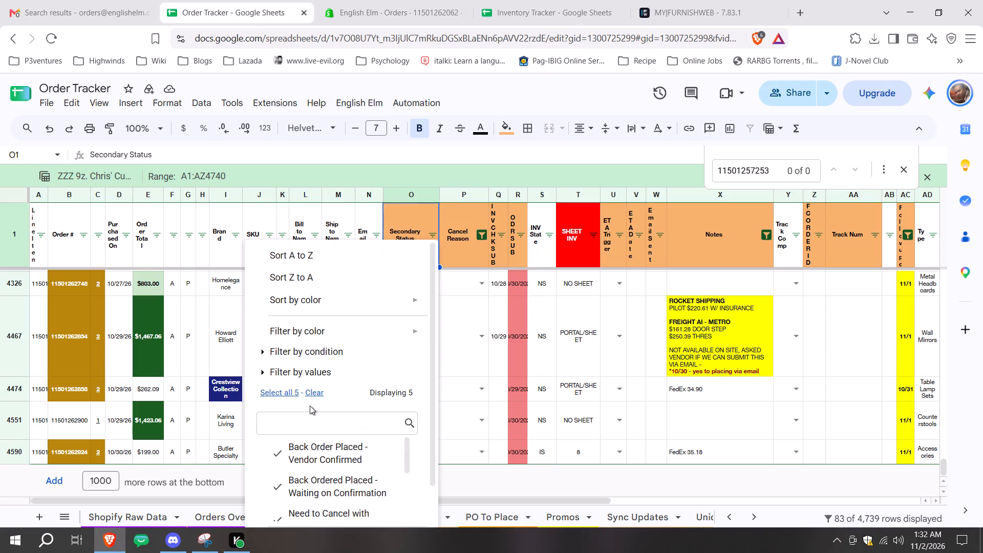
{"action": "left_click", "coordinate": [328, 384]}
{"action": "left_click", "coordinate": [323, 399]}
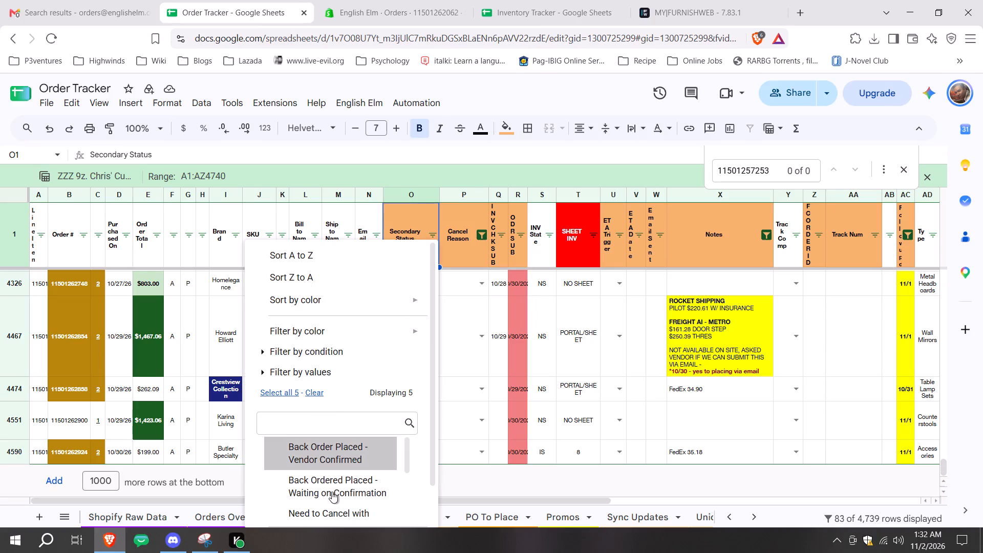
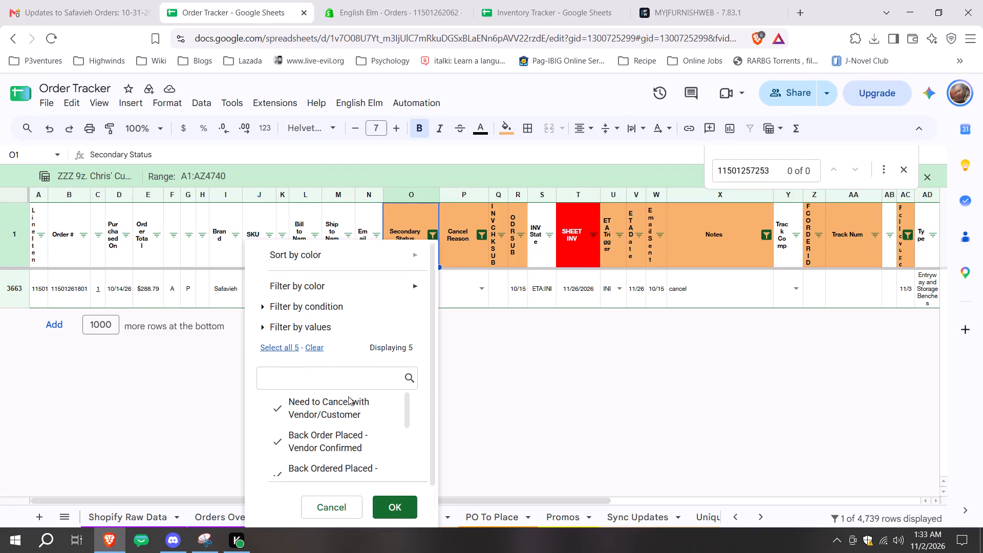
Apply the Secondary Status filter with all statuses selected, accepting the edit to the protected sheet.
{"action": "scroll", "coordinate": [348, 396], "scroll_direction": "down", "scroll_amount": 2}
{"action": "left_click", "coordinate": [402, 510]}
{"action": "left_click", "coordinate": [628, 373]}
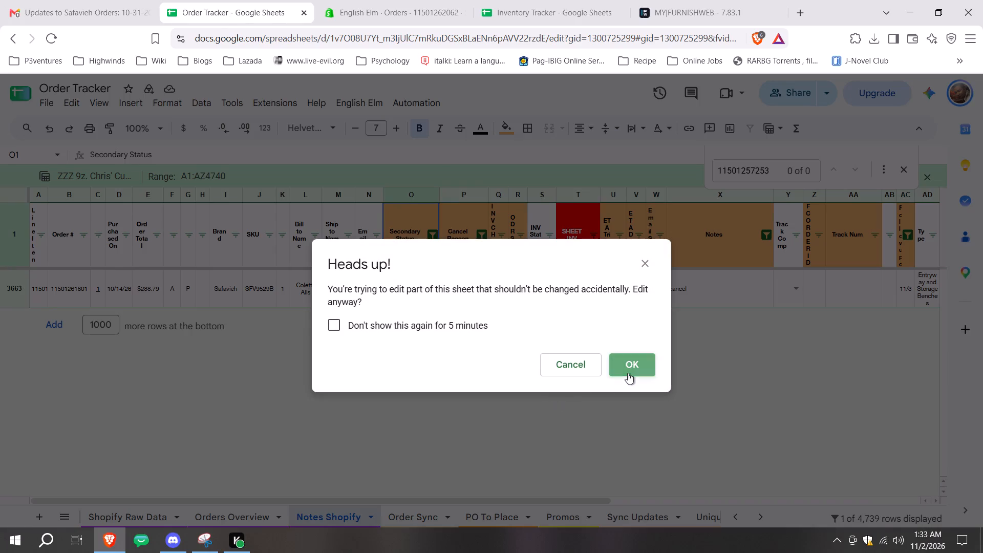
{"action": "left_click", "coordinate": [436, 237]}
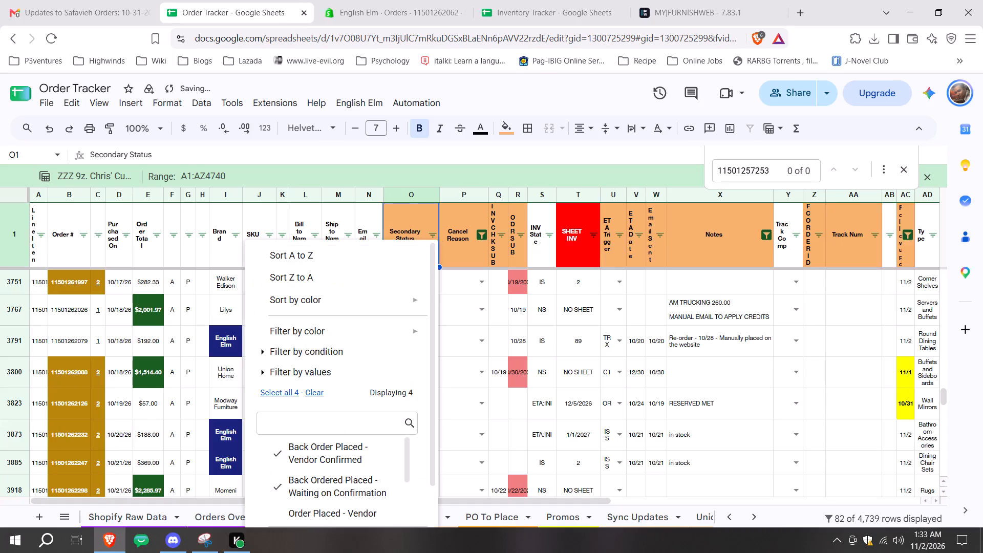
{"action": "left_click", "coordinate": [316, 397]}
{"action": "left_click", "coordinate": [357, 483]}
{"action": "scroll", "coordinate": [360, 396], "scroll_direction": "down", "scroll_amount": 2}
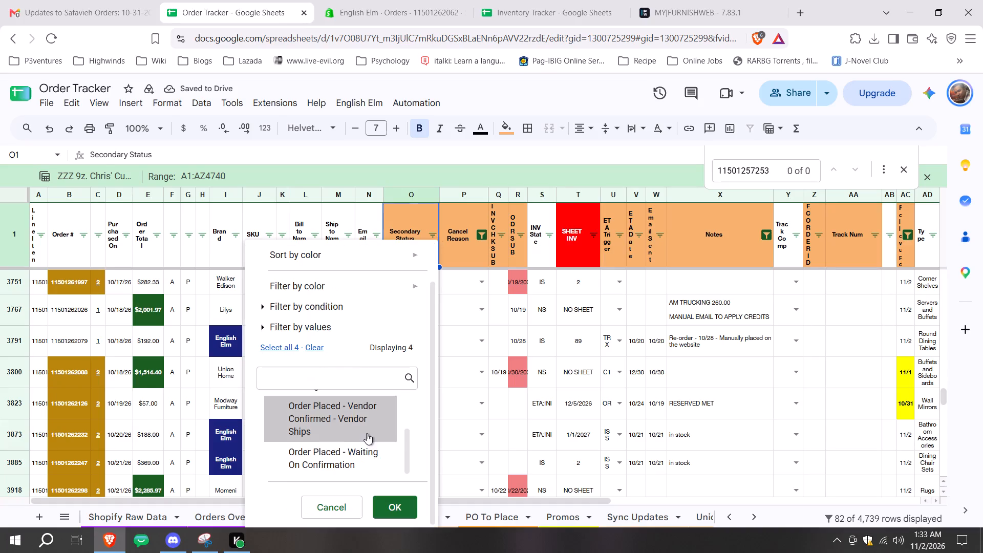
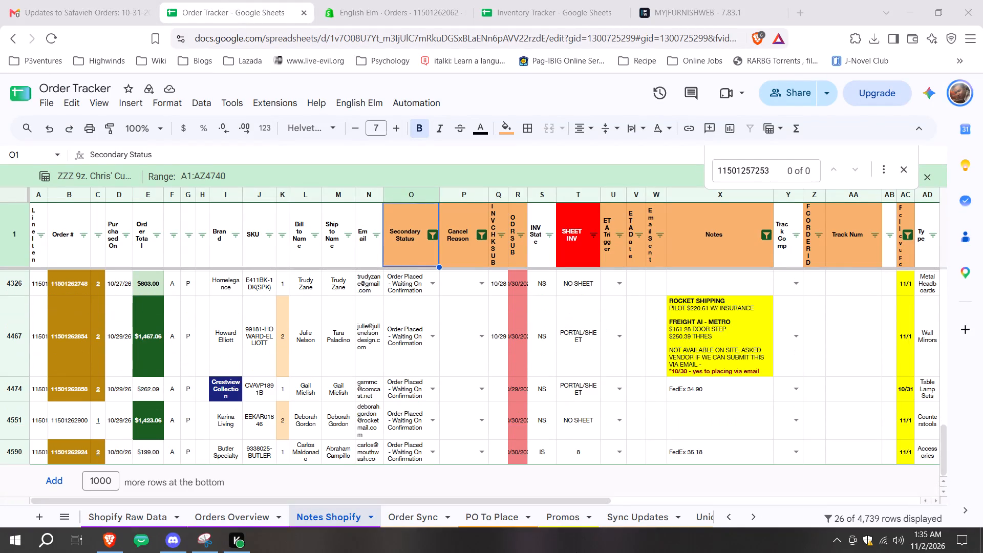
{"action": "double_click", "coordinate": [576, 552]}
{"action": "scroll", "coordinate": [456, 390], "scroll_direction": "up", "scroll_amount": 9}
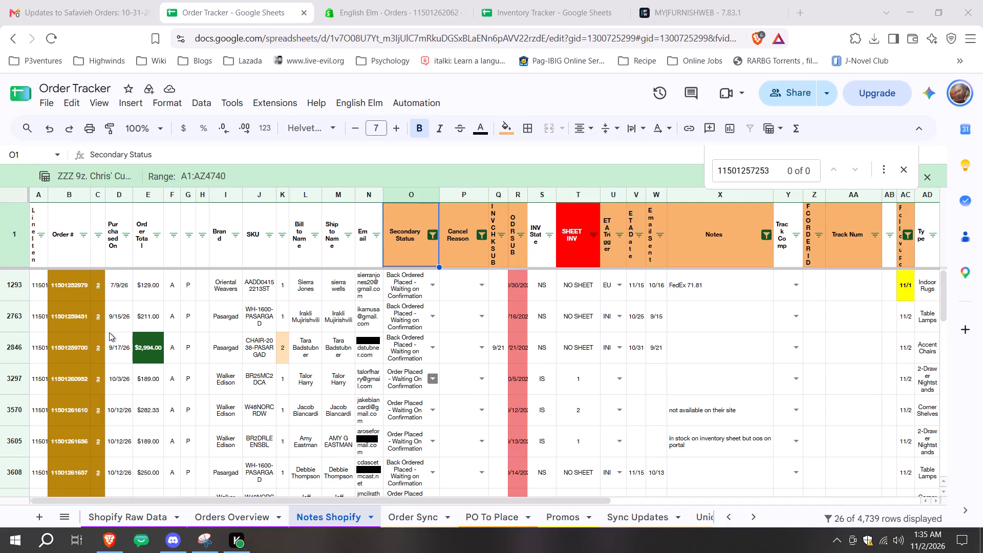
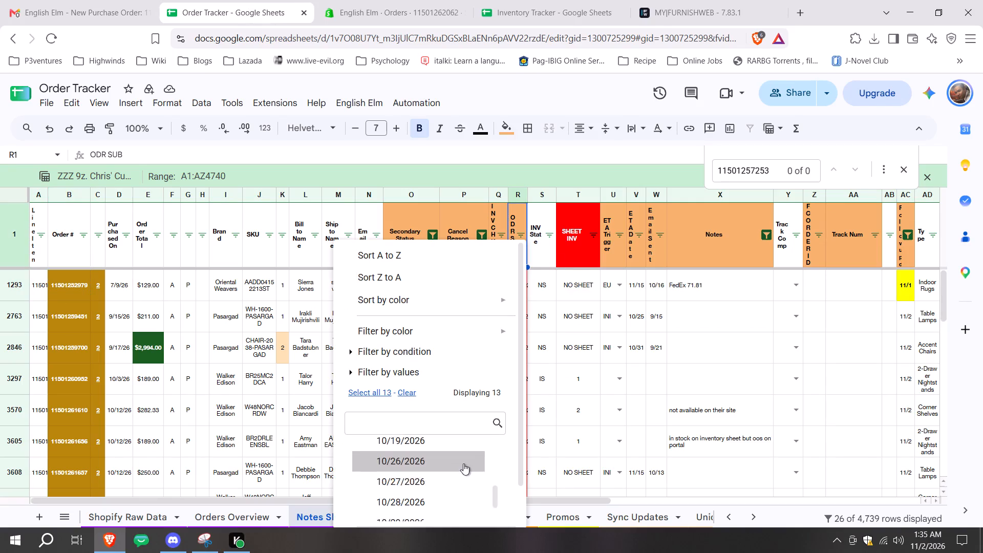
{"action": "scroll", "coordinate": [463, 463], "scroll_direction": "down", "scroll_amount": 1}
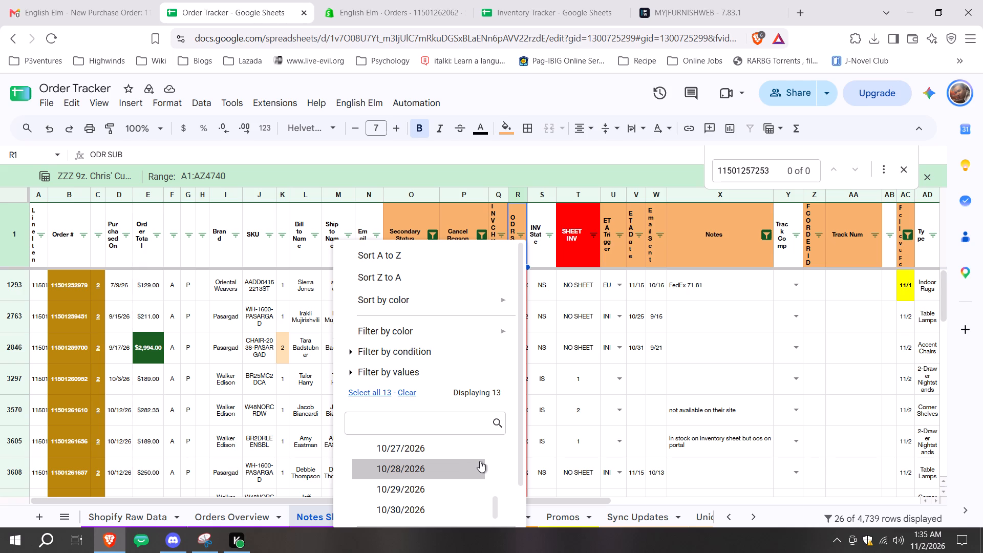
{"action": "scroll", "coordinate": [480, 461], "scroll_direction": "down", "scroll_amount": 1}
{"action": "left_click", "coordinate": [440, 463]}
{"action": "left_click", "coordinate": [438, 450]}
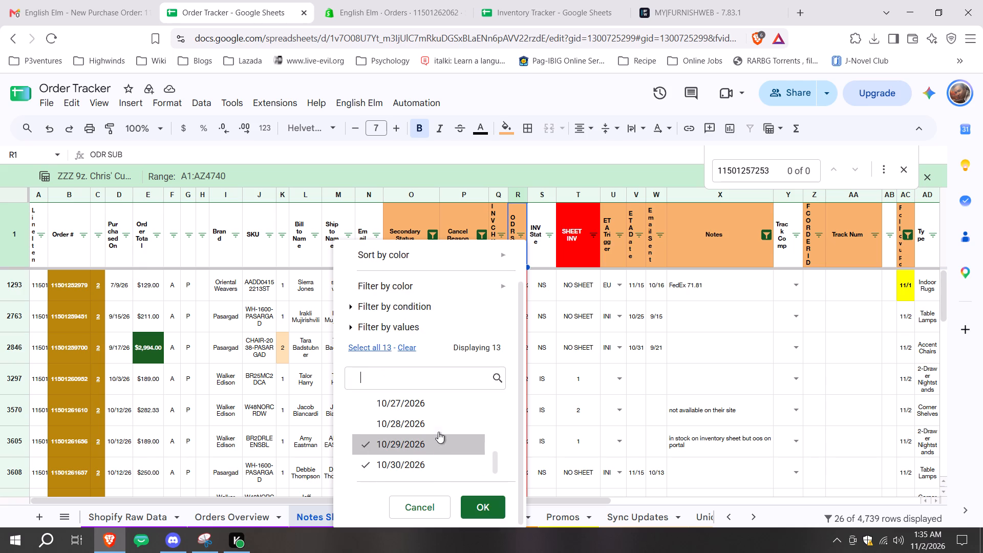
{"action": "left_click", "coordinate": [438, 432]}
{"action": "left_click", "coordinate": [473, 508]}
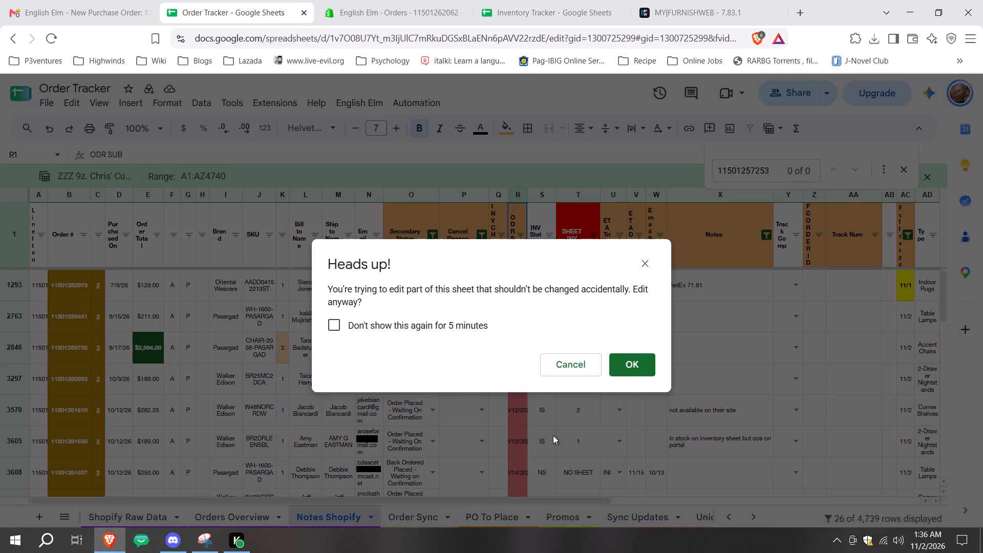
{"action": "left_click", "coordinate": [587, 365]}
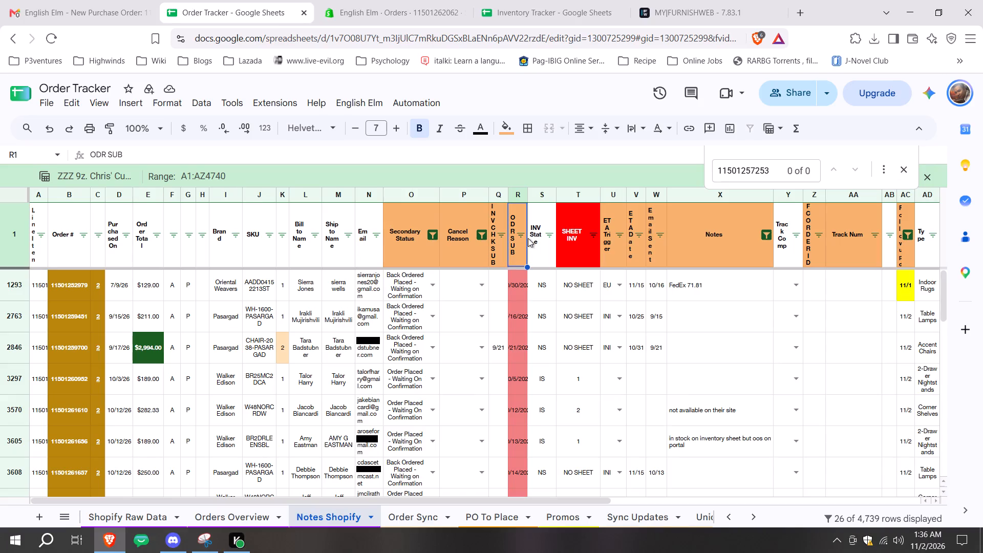
Filter the ODR SUB column to only 10/29/2026 and 10/30/2026, accepting the edit to the protected sheet.
{"action": "left_click", "coordinate": [525, 233]}
{"action": "left_click", "coordinate": [406, 392]}
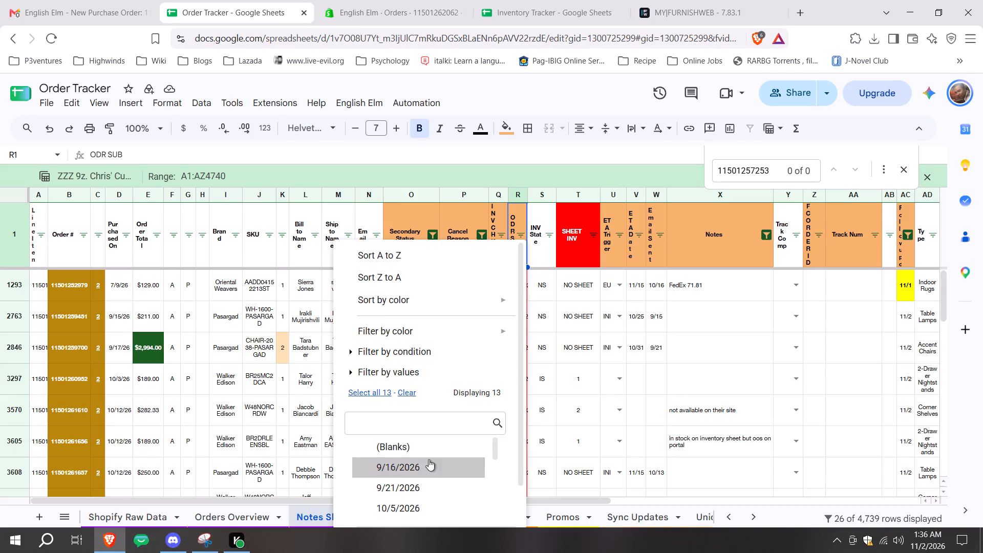
{"action": "scroll", "coordinate": [429, 459], "scroll_direction": "down", "scroll_amount": 2}
{"action": "left_click", "coordinate": [450, 499]}
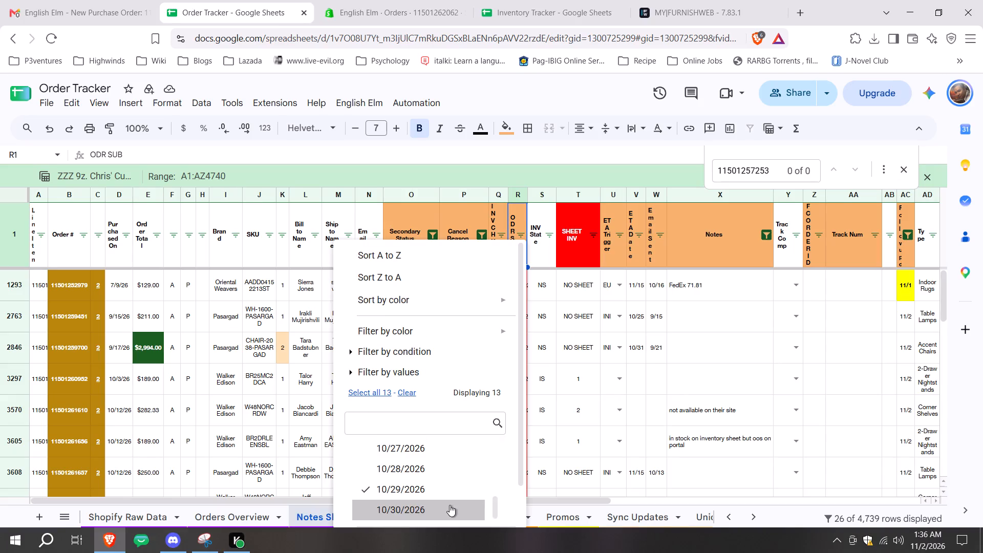
{"action": "left_click", "coordinate": [450, 505]}
{"action": "scroll", "coordinate": [459, 387], "scroll_direction": "down", "scroll_amount": 3}
{"action": "left_click", "coordinate": [505, 512]}
{"action": "left_click", "coordinate": [478, 505]}
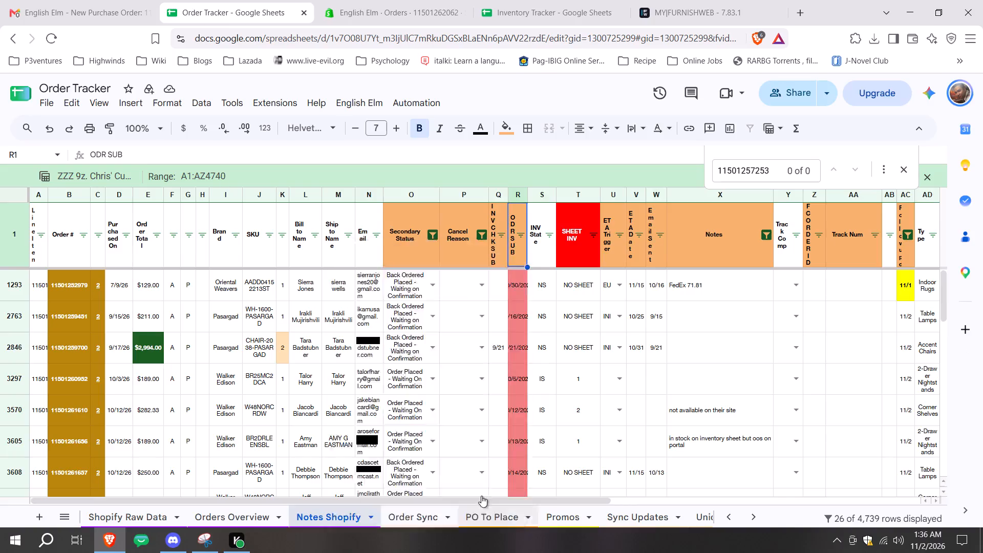
{"action": "left_click", "coordinate": [609, 363]}
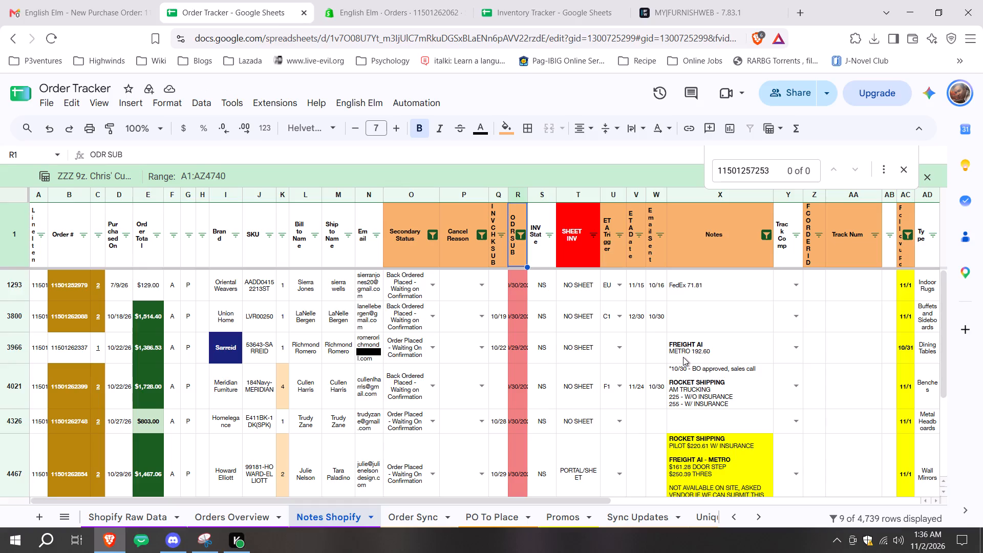
Set the Follow up date to 11/3 for all filtered rows, starting from row 1293.
{"action": "scroll", "coordinate": [685, 329], "scroll_direction": "down", "scroll_amount": 2}
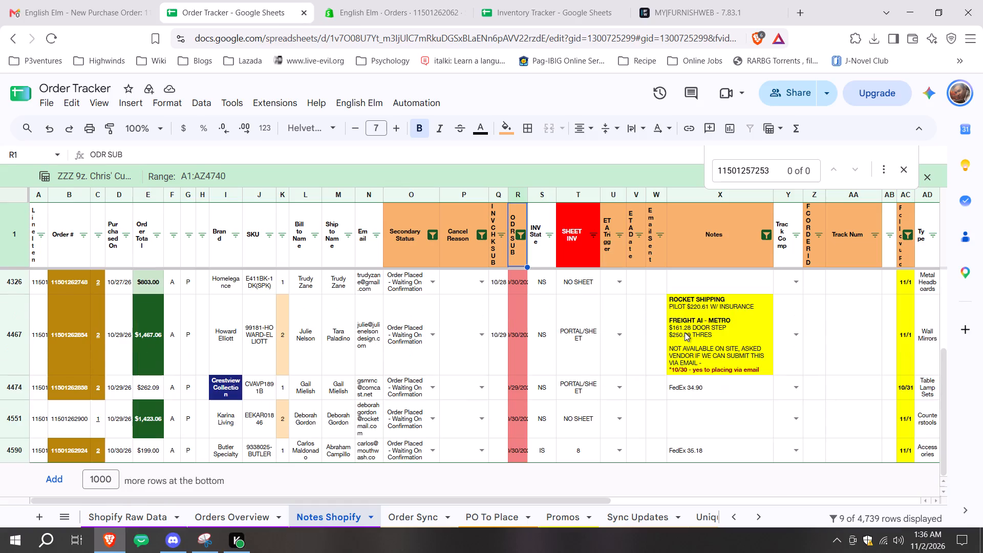
{"action": "scroll", "coordinate": [697, 336], "scroll_direction": "up", "scroll_amount": 4}
{"action": "double_click", "coordinate": [907, 294]}
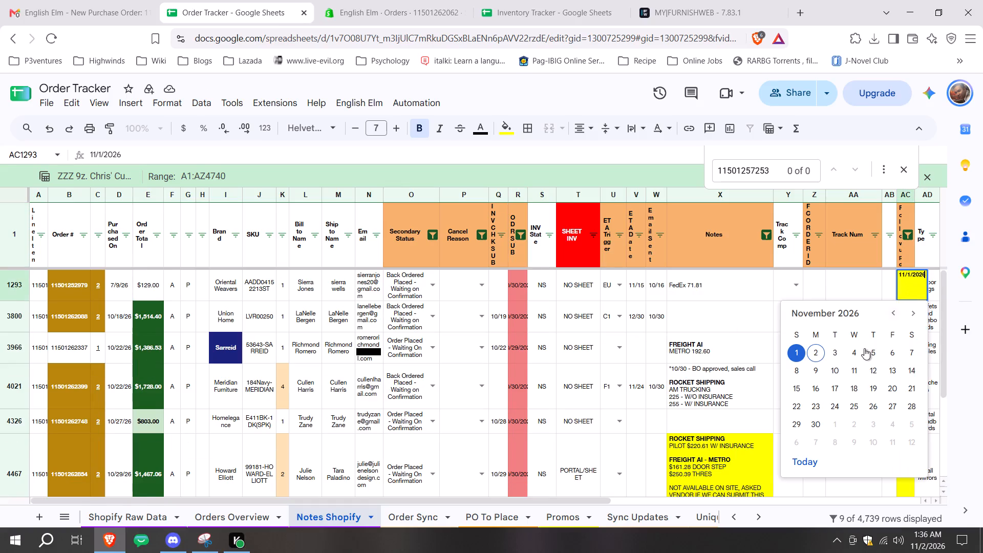
{"action": "left_click", "coordinate": [831, 357]}
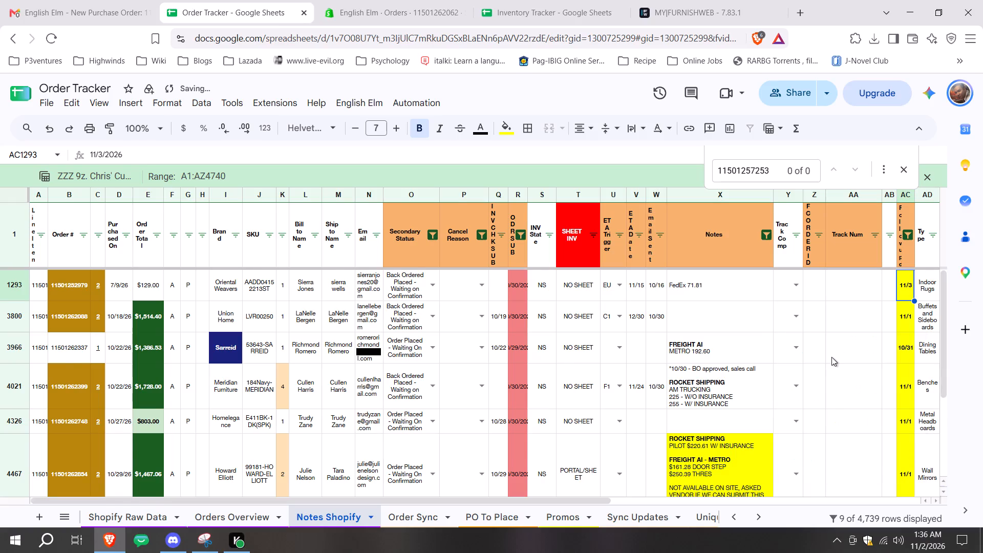
{"action": "key", "text": "ctrl+shift+Down"}
{"action": "key", "text": "ctrl+d"}
Select all dates in the ODR SUB column's filter again, accepting the edit to the protected sheet.
{"action": "scroll", "coordinate": [833, 357], "scroll_direction": "up", "scroll_amount": 2}
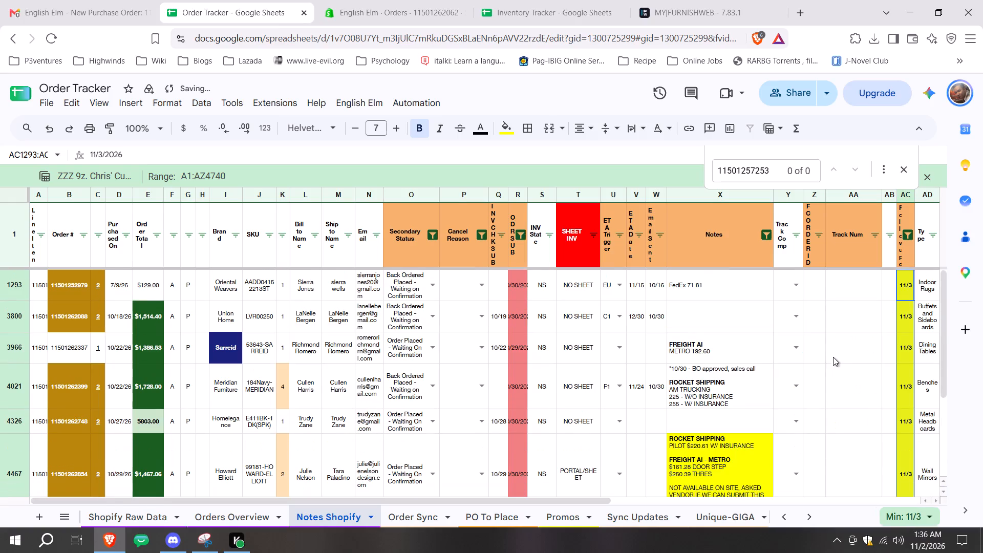
{"action": "scroll", "coordinate": [833, 357], "scroll_direction": "up", "scroll_amount": 5}
{"action": "left_click", "coordinate": [515, 233]}
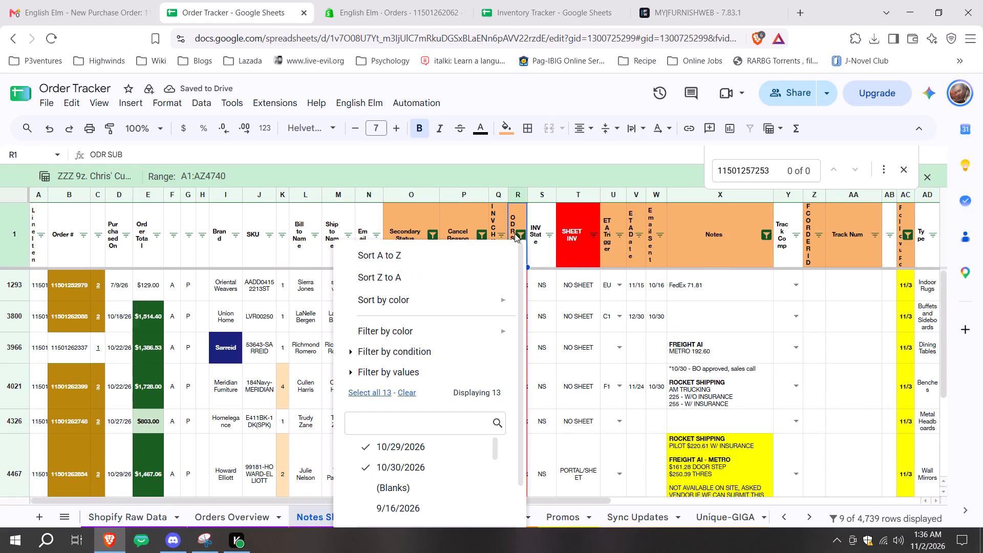
{"action": "left_click", "coordinate": [283, 393]}
{"action": "scroll", "coordinate": [321, 380], "scroll_direction": "up", "scroll_amount": 3}
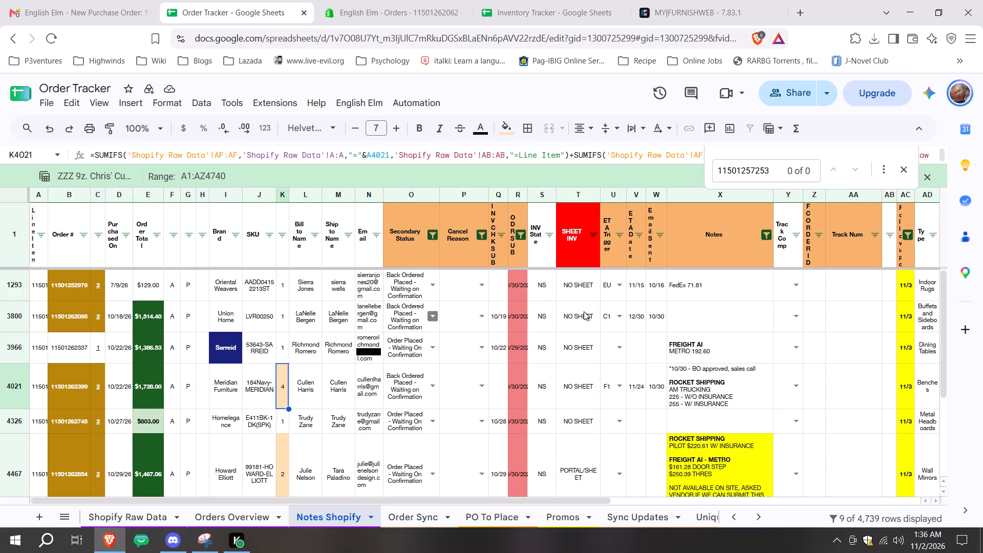
{"action": "left_click", "coordinate": [526, 235]}
{"action": "left_click", "coordinate": [363, 397]}
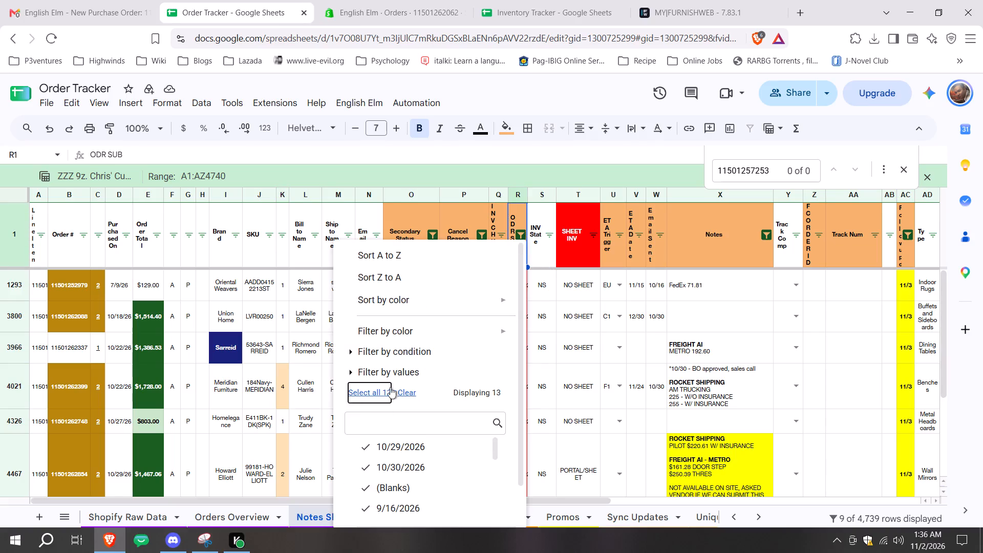
{"action": "scroll", "coordinate": [425, 391], "scroll_direction": "down", "scroll_amount": 3}
{"action": "left_click", "coordinate": [478, 512]}
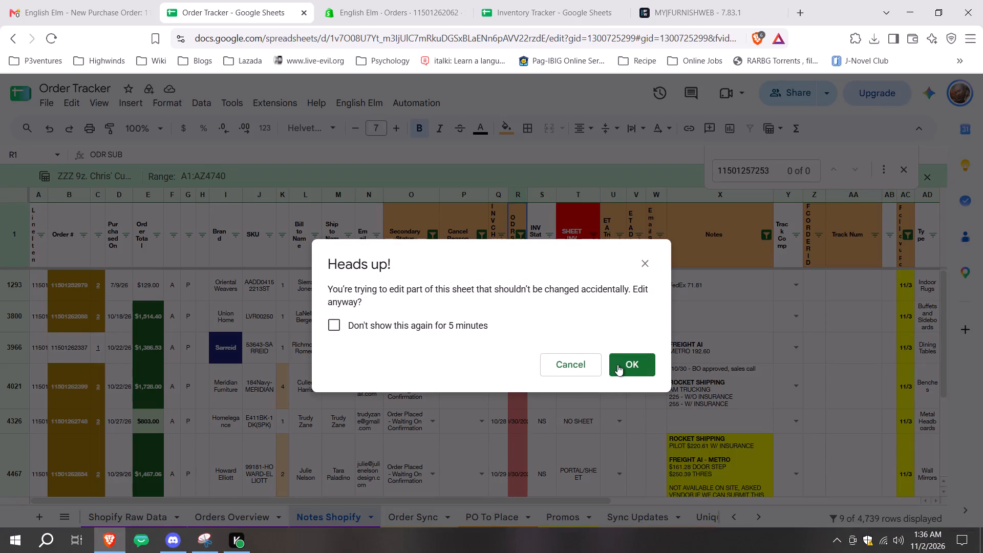
{"action": "left_click", "coordinate": [617, 365]}
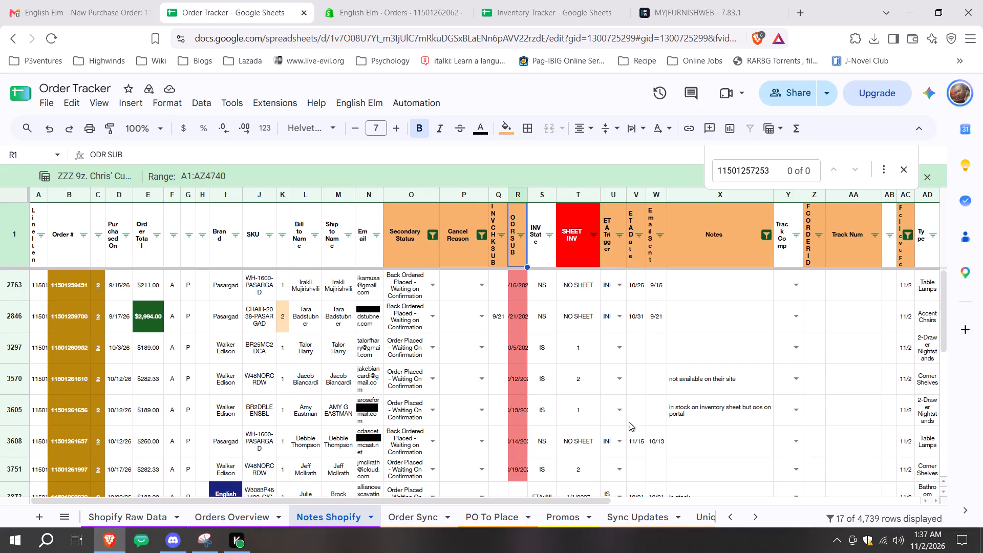
Look through the remaining due rows, checking their Secondary Status, ETA Date and Notes.
{"action": "scroll", "coordinate": [410, 432], "scroll_direction": "down", "scroll_amount": 1}
{"action": "scroll", "coordinate": [478, 405], "scroll_direction": "down", "scroll_amount": 2}
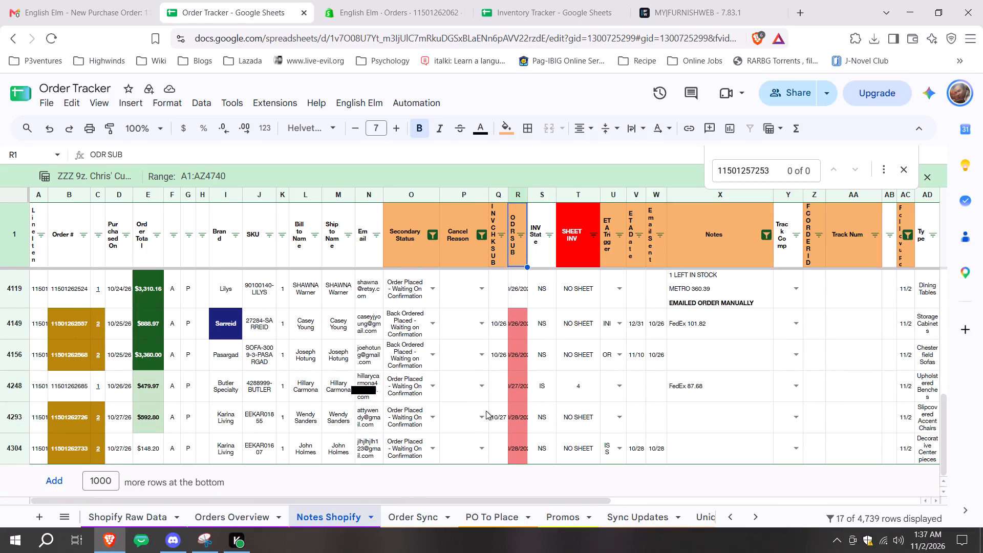
{"action": "scroll", "coordinate": [486, 411], "scroll_direction": "down", "scroll_amount": 2}
{"action": "scroll", "coordinate": [648, 455], "scroll_direction": "up", "scroll_amount": 4}
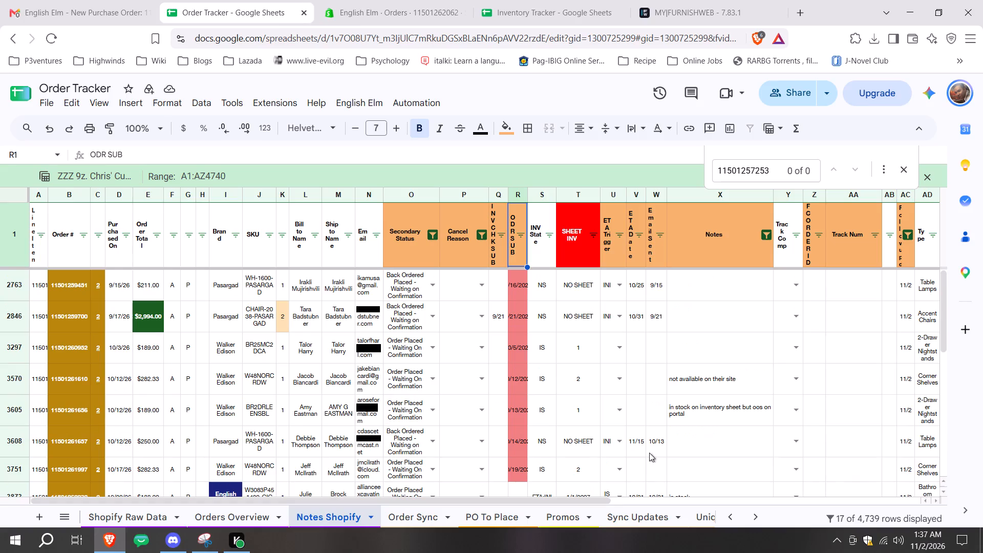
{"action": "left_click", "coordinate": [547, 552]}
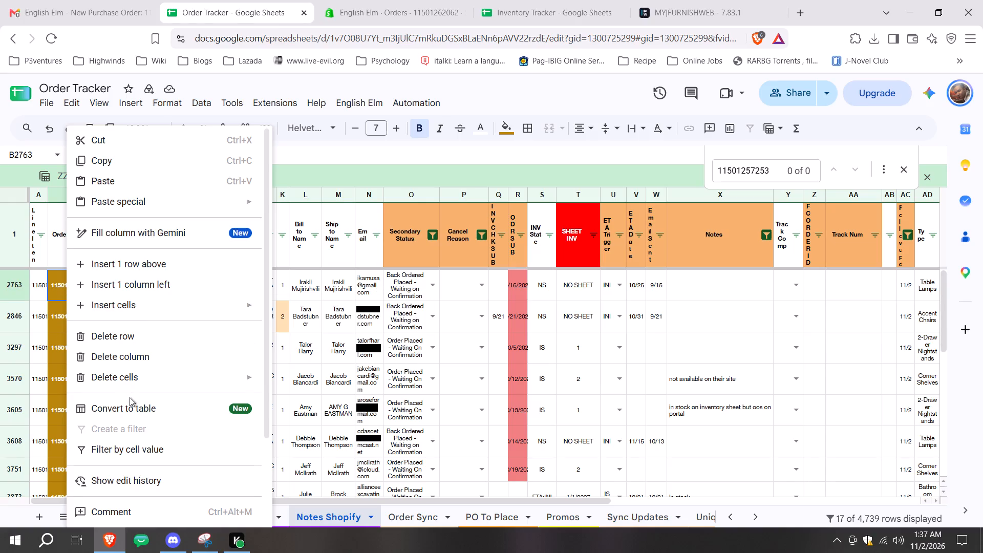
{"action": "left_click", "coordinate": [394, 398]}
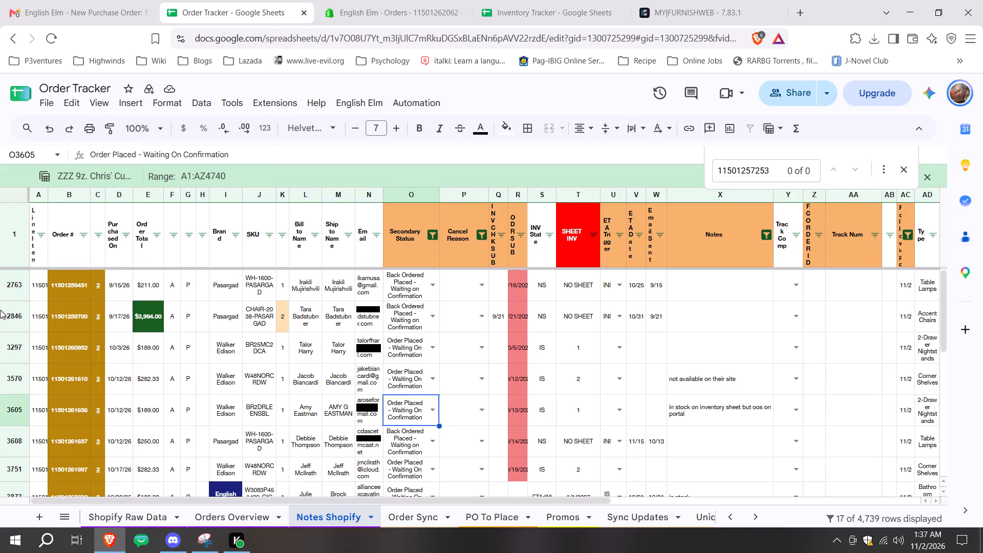
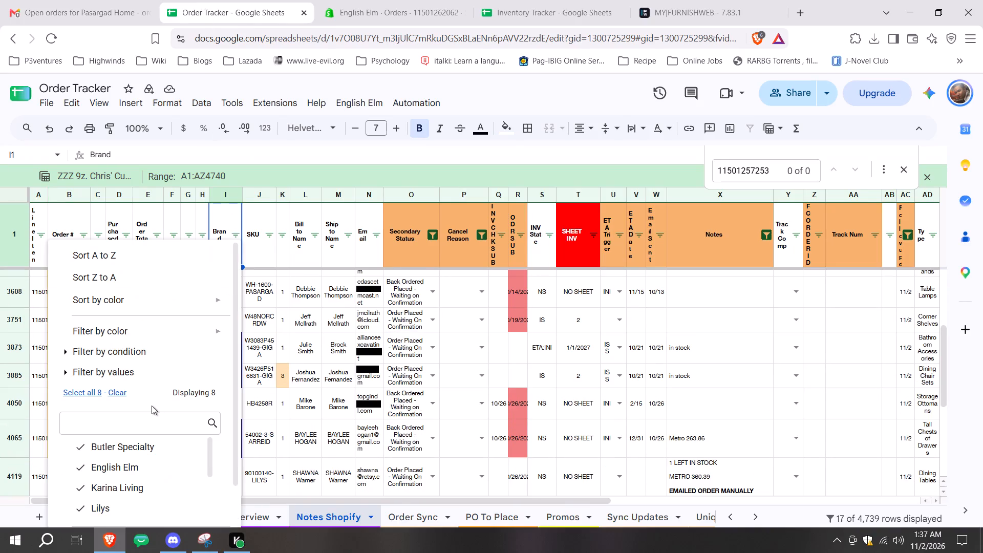
Filter the Brand column to only Pasargad, accepting the edit to the protected sheet.
{"action": "left_click", "coordinate": [124, 390]}
{"action": "scroll", "coordinate": [138, 494], "scroll_direction": "down", "scroll_amount": 4}
{"action": "left_click", "coordinate": [137, 476]}
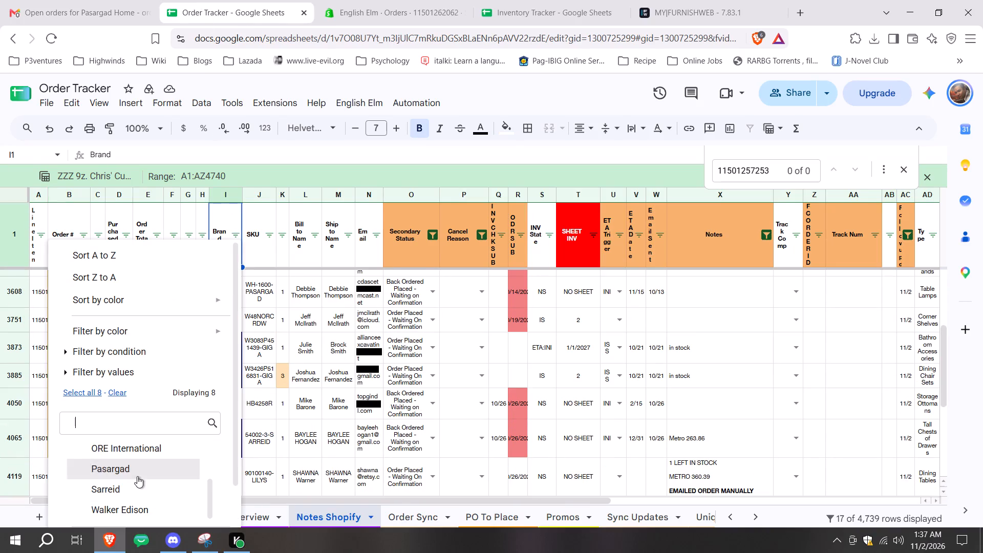
{"action": "scroll", "coordinate": [140, 363], "scroll_direction": "down", "scroll_amount": 4}
{"action": "left_click", "coordinate": [201, 507]}
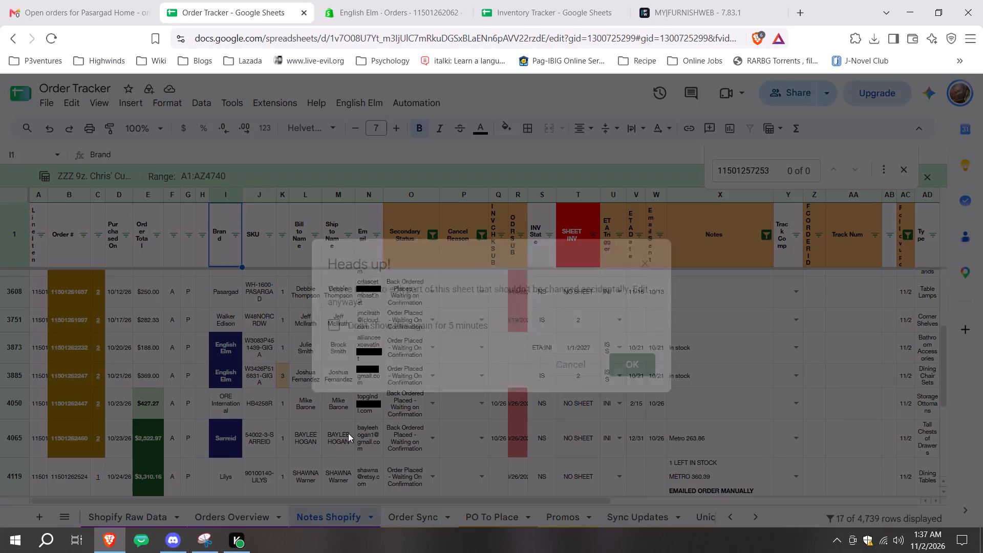
{"action": "left_click", "coordinate": [627, 363]}
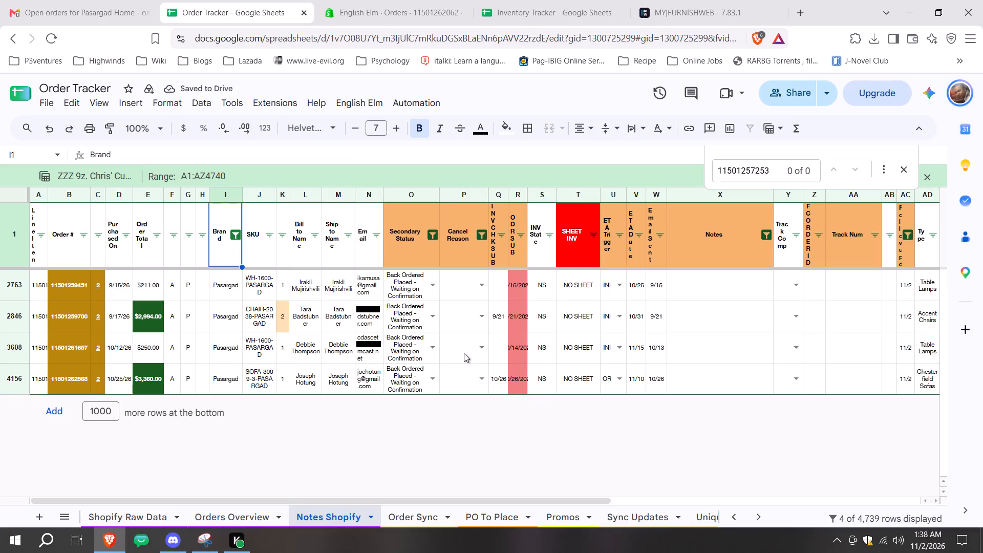
Select the Order # cell of the first Pasargad order, in row 2763.
{"action": "left_click", "coordinate": [78, 301]}
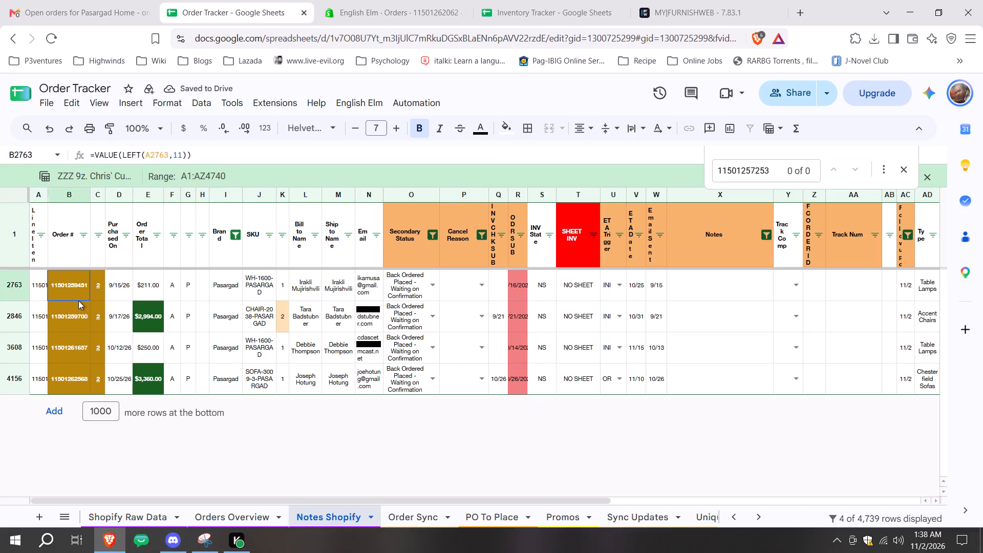
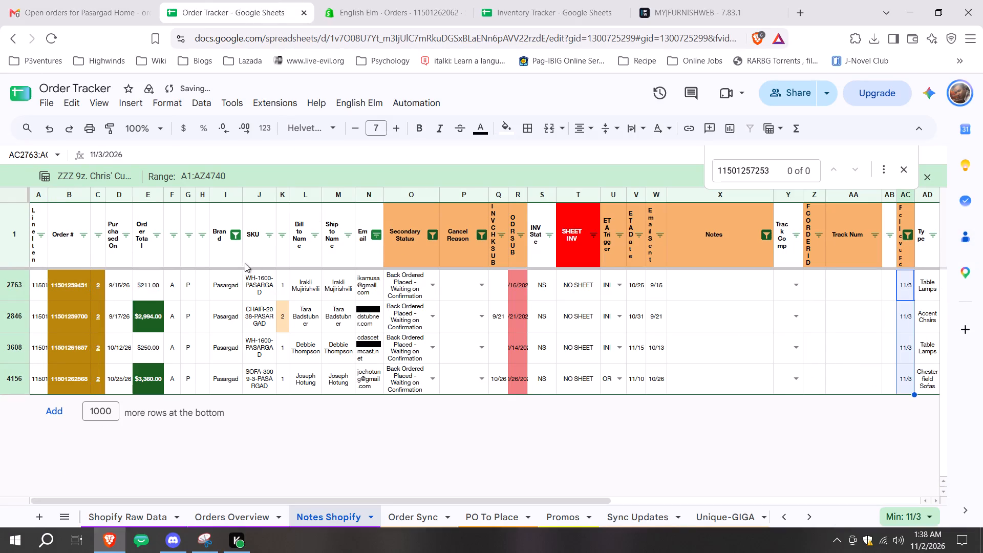
Select all brands in the Brand column's filter again, accepting the edit to the protected sheet.
{"action": "left_click", "coordinate": [237, 231]}
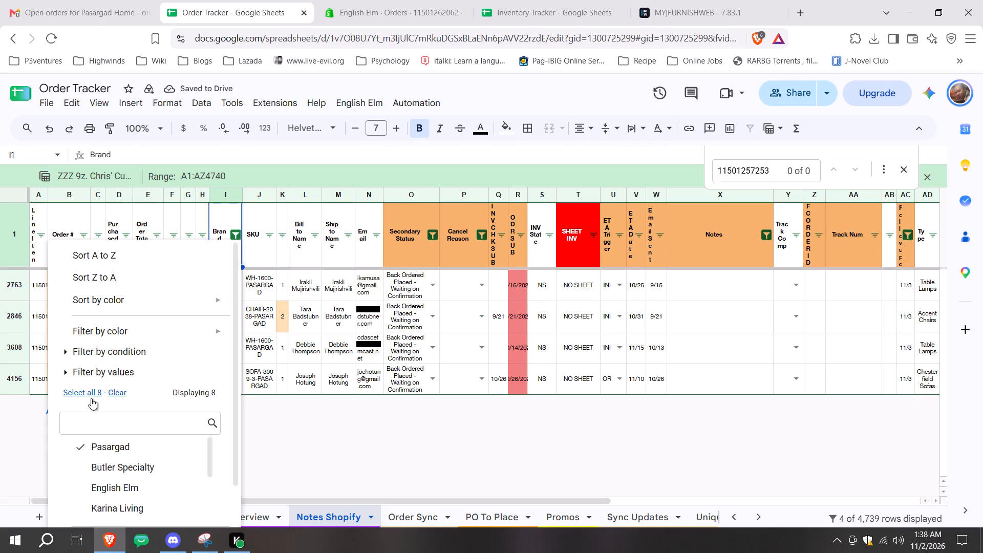
{"action": "left_click", "coordinate": [91, 398]}
{"action": "scroll", "coordinate": [152, 402], "scroll_direction": "down", "scroll_amount": 2}
{"action": "left_click", "coordinate": [193, 499]}
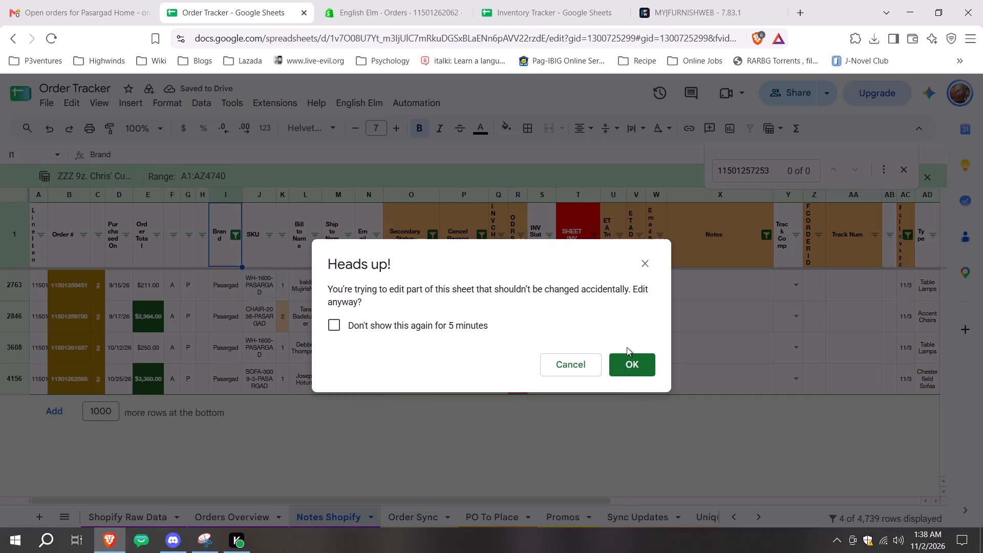
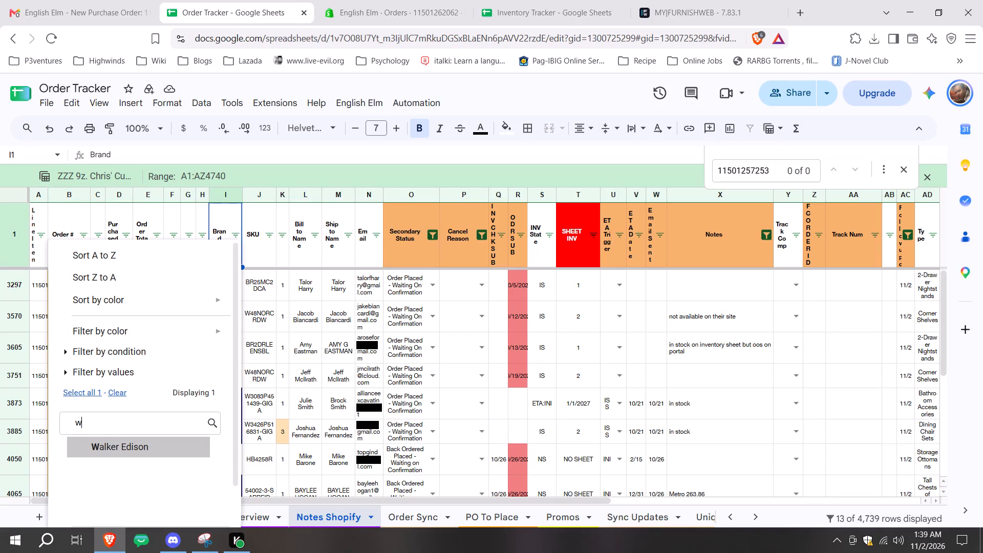
Filter the Brand column to only Walker Edison, accepting the edit to the protected sheet.
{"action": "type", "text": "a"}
{"action": "left_click", "coordinate": [142, 441]}
{"action": "scroll", "coordinate": [158, 329], "scroll_direction": "down", "scroll_amount": 3}
{"action": "left_click", "coordinate": [209, 502]}
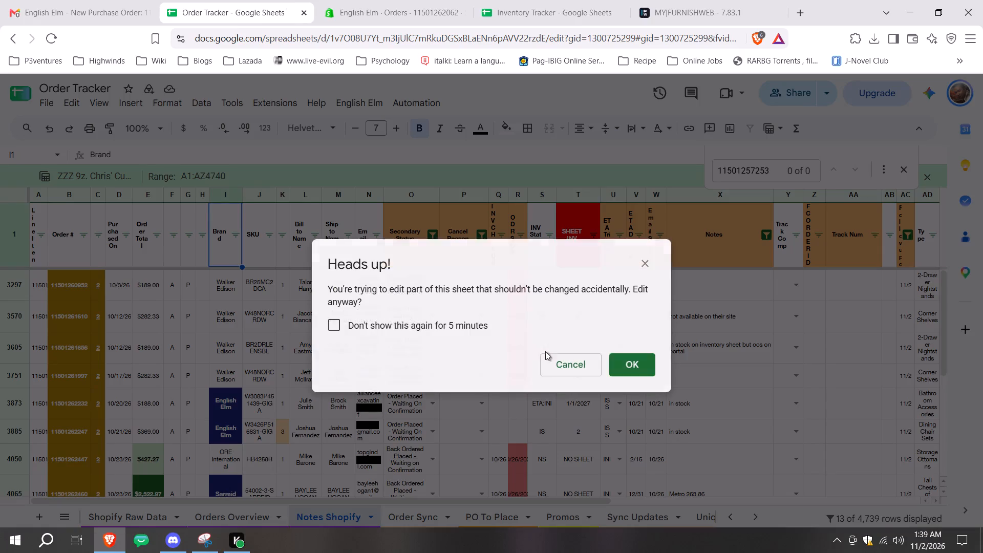
{"action": "left_click", "coordinate": [622, 370]}
Select the order number of the first Walker Edison order, in row 3297.
{"action": "left_click", "coordinate": [74, 291]}
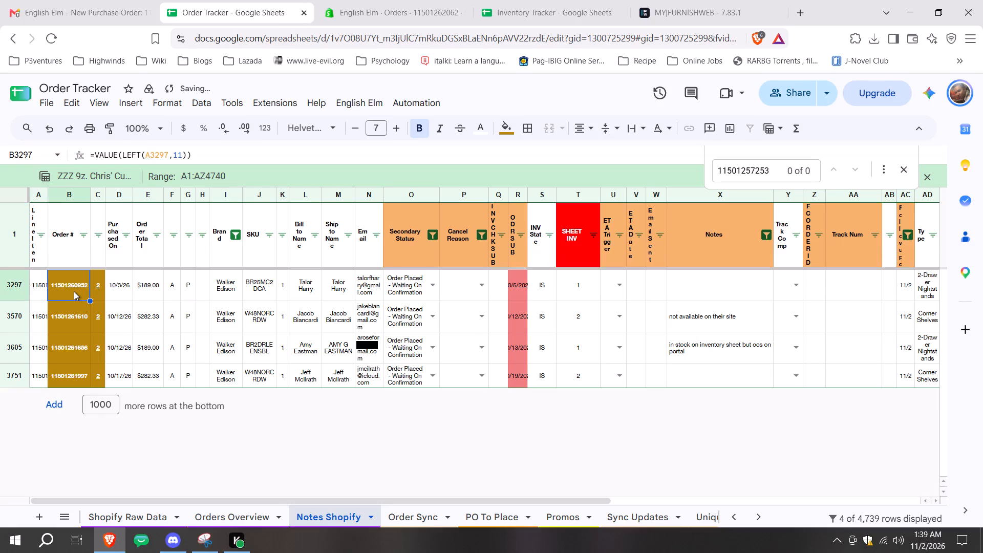
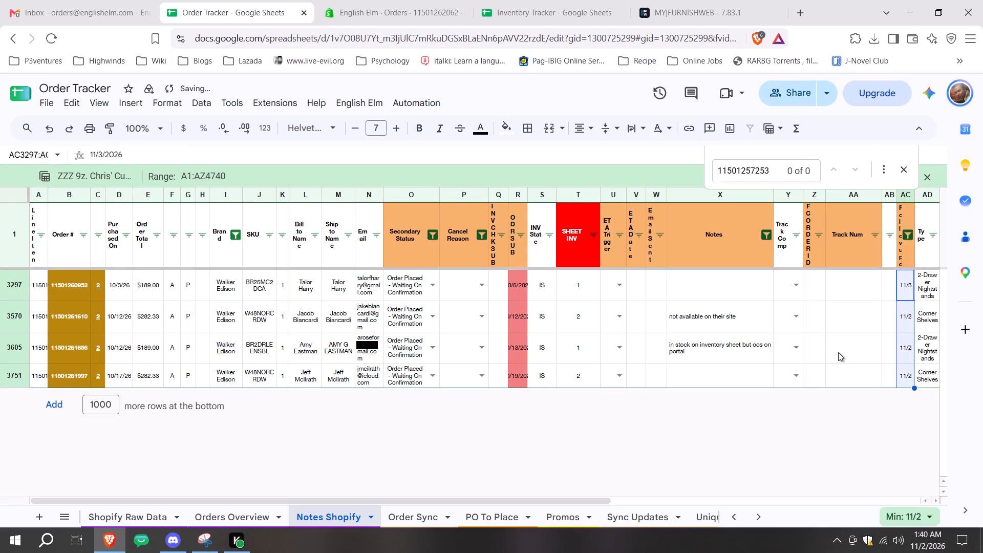
Fill the Follow up date 11/3 down from row 3297 through the remaining filtered Walker Edison rows.
{"action": "key", "text": "ctrl+d"}
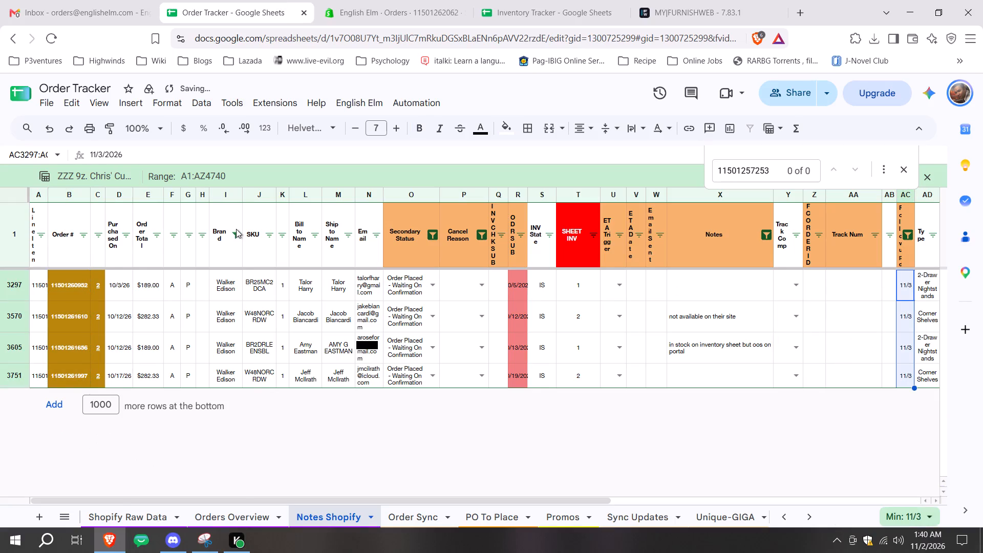
Select all brands in the Brand column's filter again, accepting the edit to the protected sheet.
{"action": "left_click", "coordinate": [236, 229]}
{"action": "left_click", "coordinate": [87, 392]}
{"action": "scroll", "coordinate": [172, 303], "scroll_direction": "down", "scroll_amount": 4}
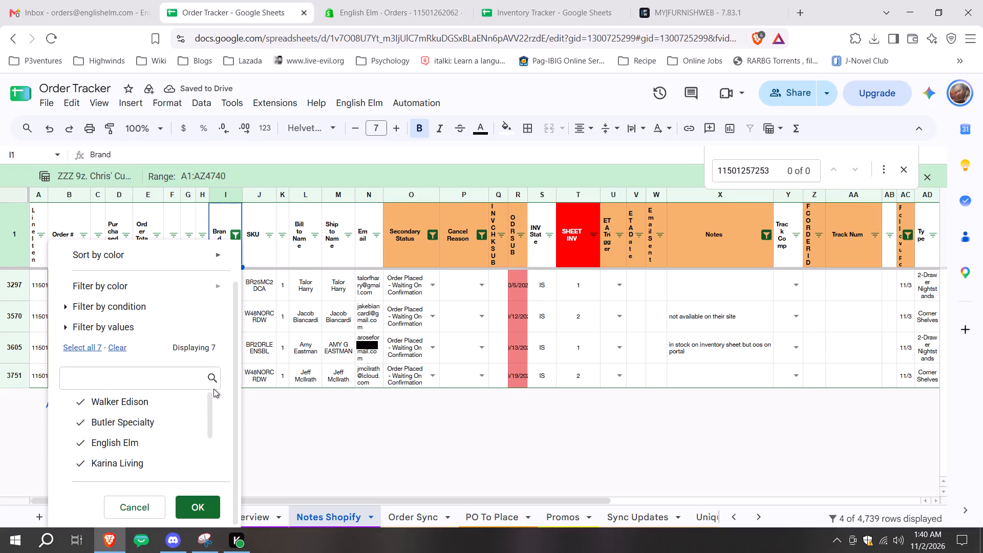
{"action": "left_click", "coordinate": [219, 504]}
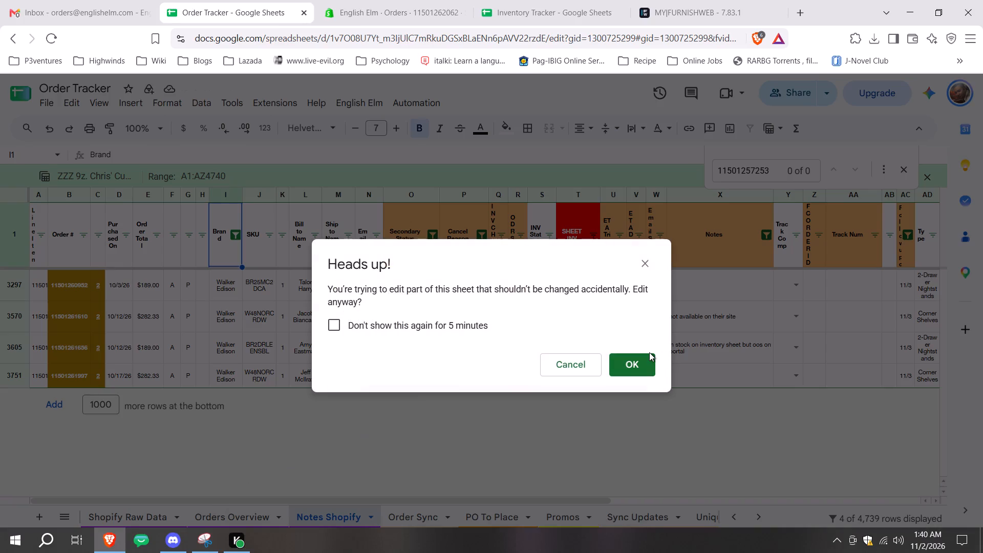
{"action": "left_click", "coordinate": [649, 352]}
{"action": "left_click", "coordinate": [648, 373]}
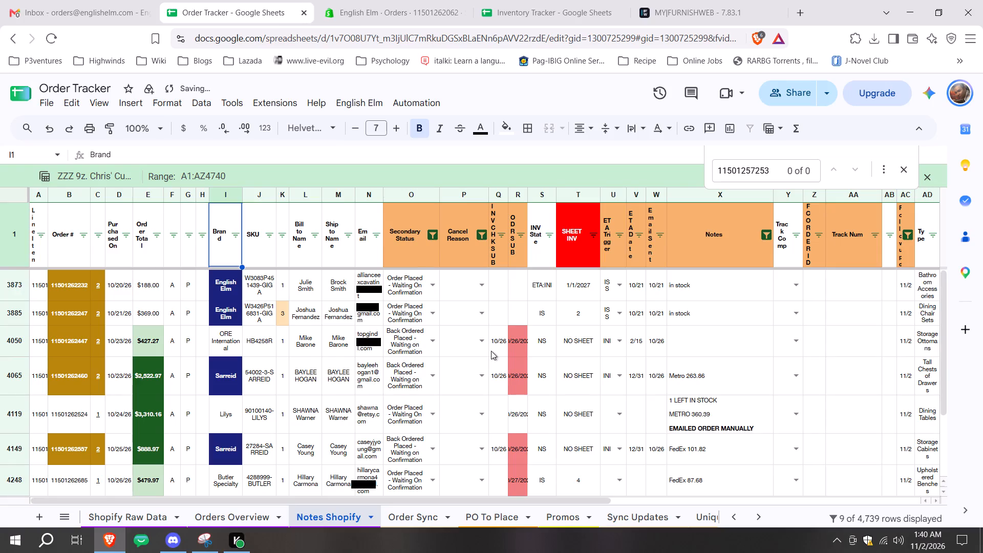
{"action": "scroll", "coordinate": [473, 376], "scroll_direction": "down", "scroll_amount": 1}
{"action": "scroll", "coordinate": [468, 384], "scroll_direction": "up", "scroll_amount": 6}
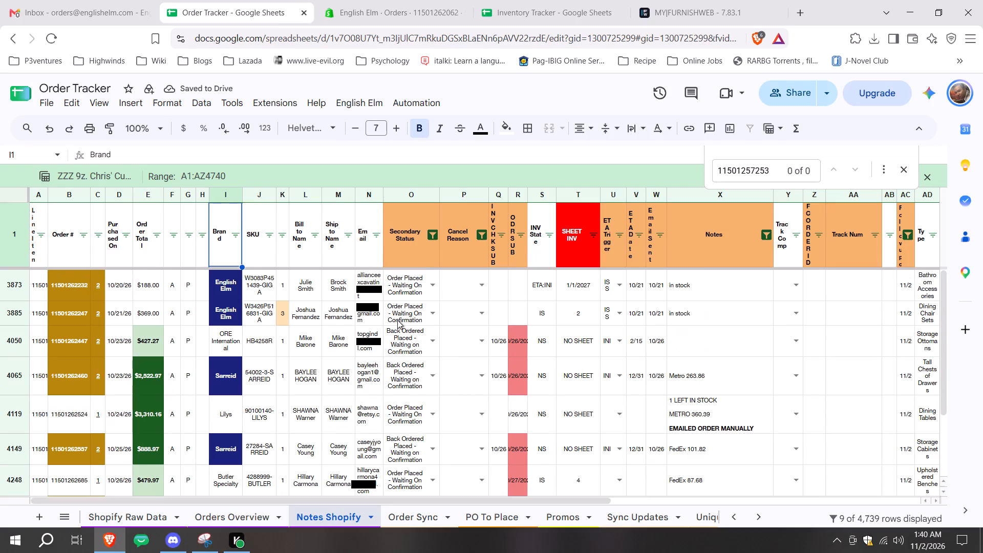
Open the gigab2b.com site in place of the Inventory Tracker and close the MY|FURNISHWEB page.
{"action": "left_click", "coordinate": [491, 0]}
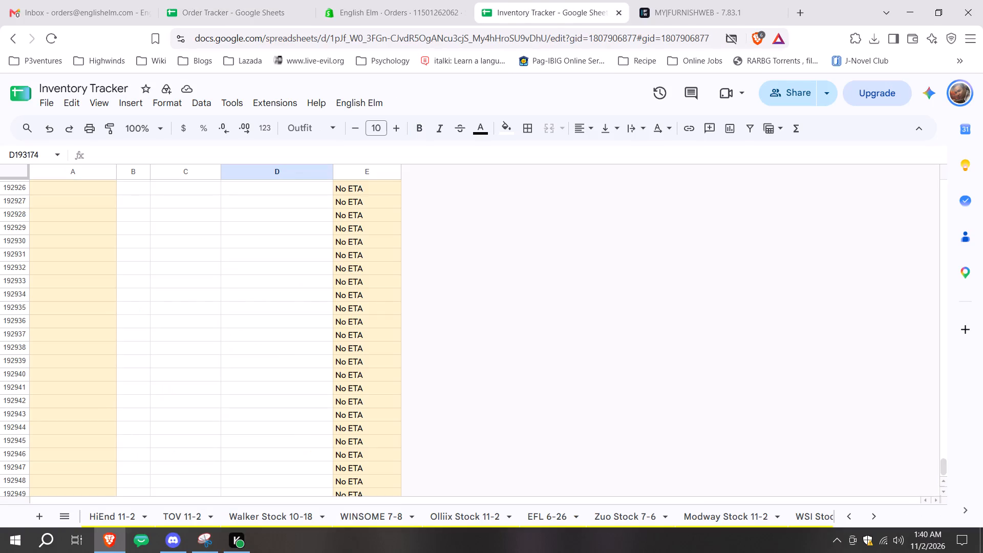
{"action": "left_click", "coordinate": [560, 43]}
{"action": "type", "text": "gi"}
{"action": "key", "text": "Return"}
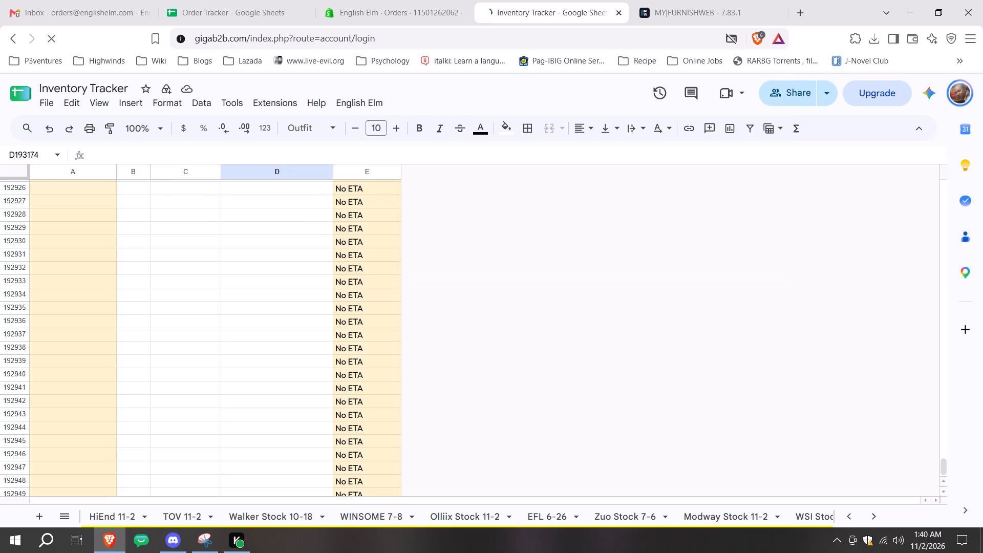
{"action": "left_click", "coordinate": [778, 14]}
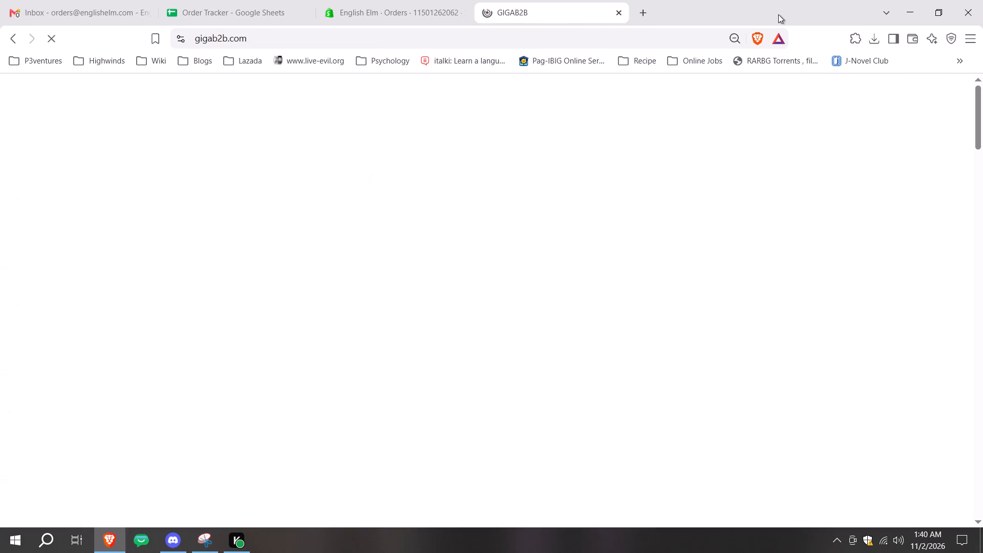
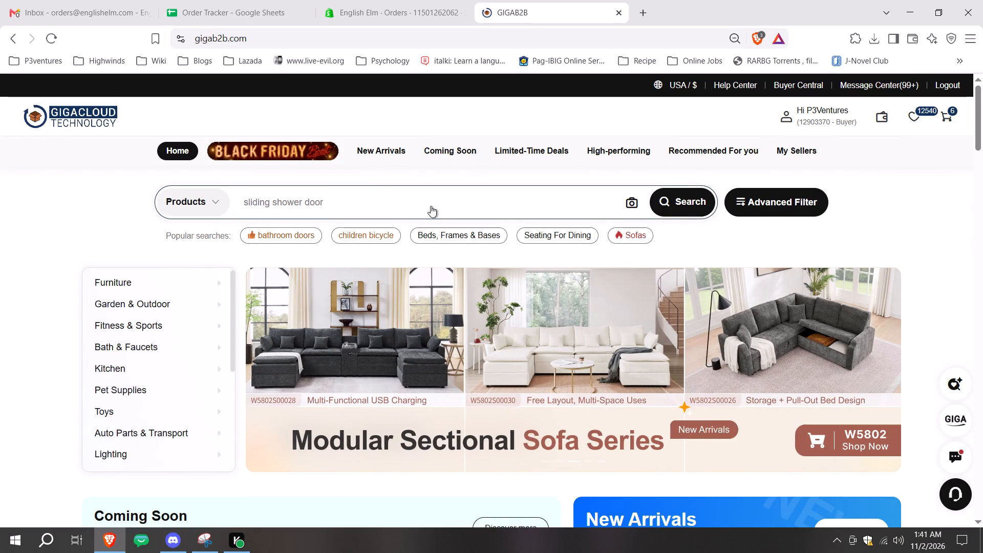
{"action": "scroll", "coordinate": [683, 227], "scroll_direction": "down", "scroll_amount": 2}
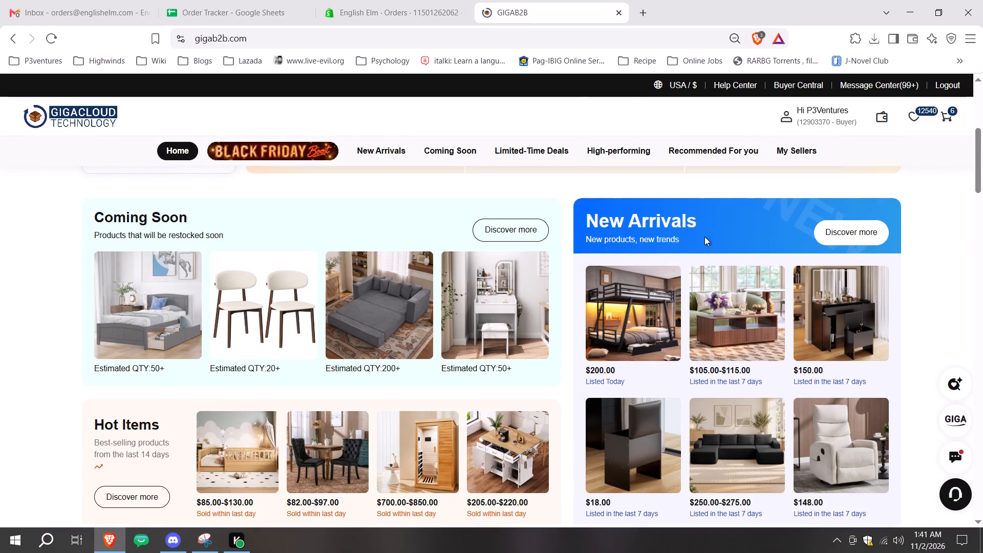
{"action": "scroll", "coordinate": [751, 230], "scroll_direction": "down", "scroll_amount": 2}
{"action": "scroll", "coordinate": [708, 285], "scroll_direction": "up", "scroll_amount": 9}
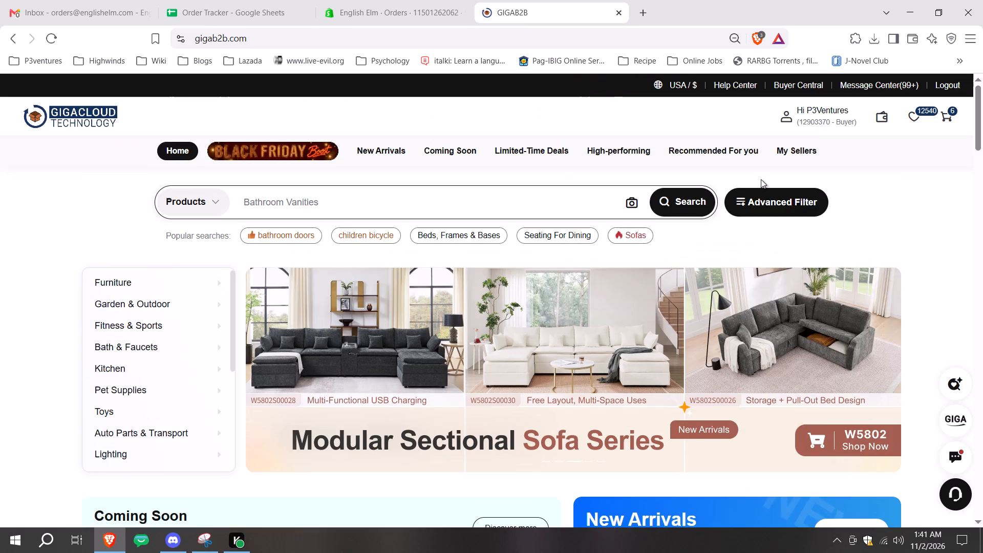
{"action": "left_click", "coordinate": [815, 115]}
{"action": "left_click", "coordinate": [201, 0]}
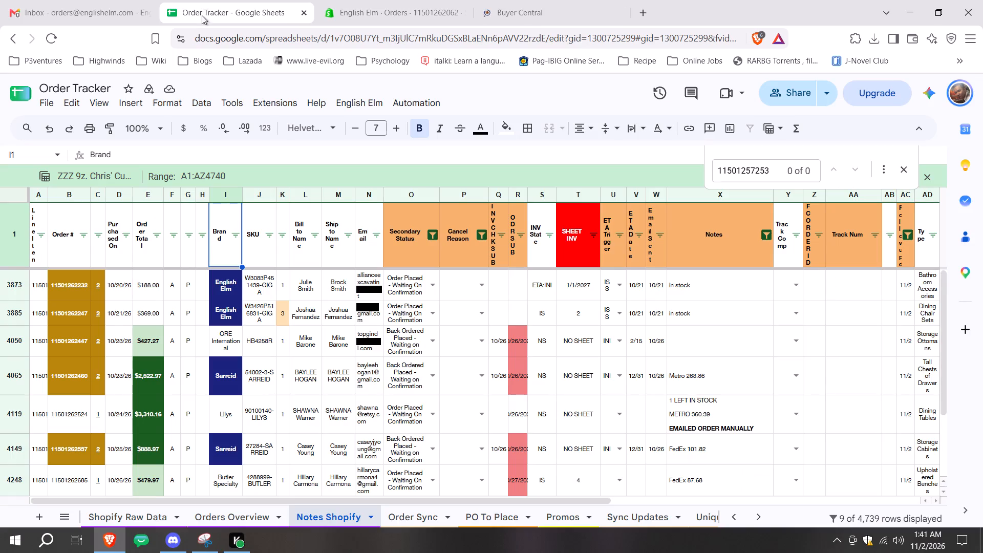
{"action": "left_click", "coordinate": [71, 280]}
{"action": "key", "text": "ctrl+c"}
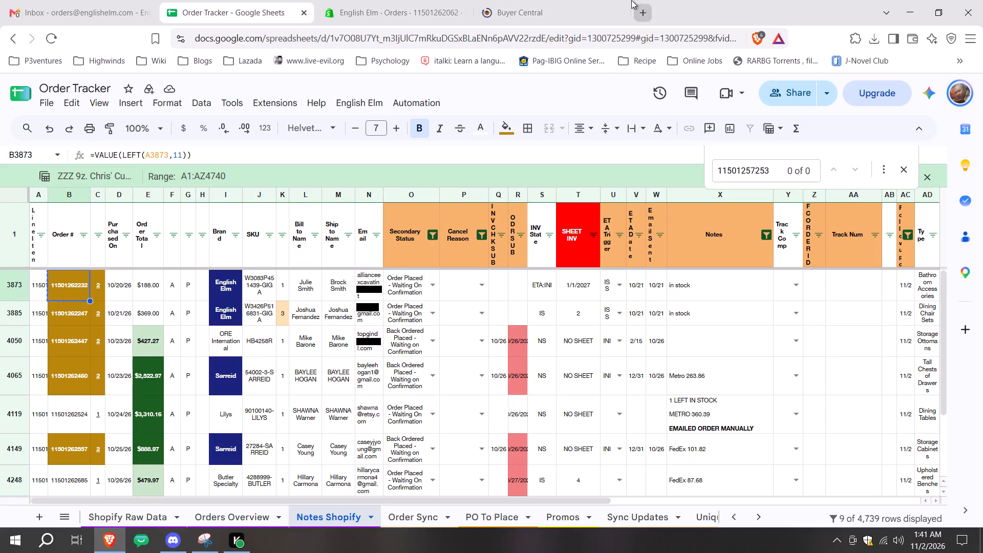
{"action": "left_click", "coordinate": [589, 0]}
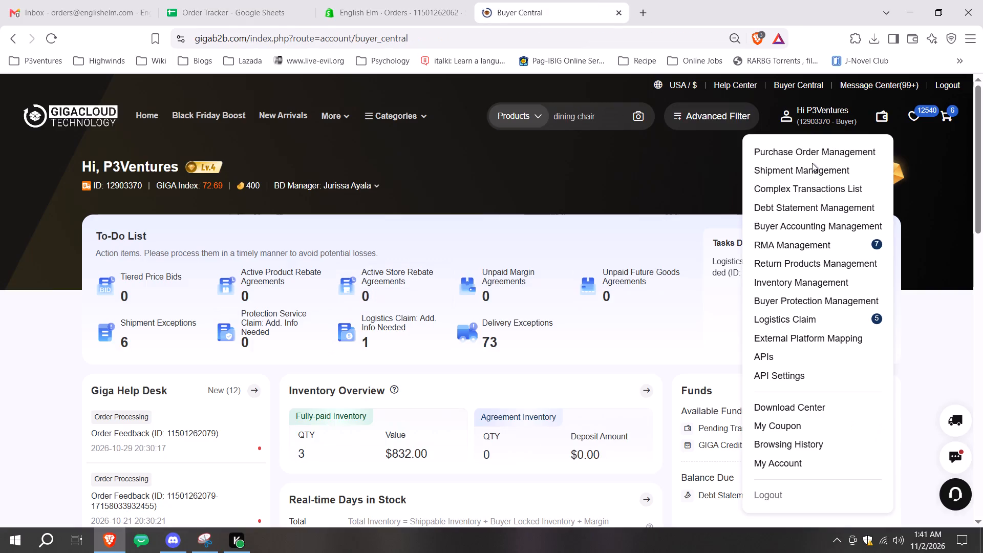
{"action": "left_click", "coordinate": [812, 163]}
{"action": "left_click", "coordinate": [815, 176]}
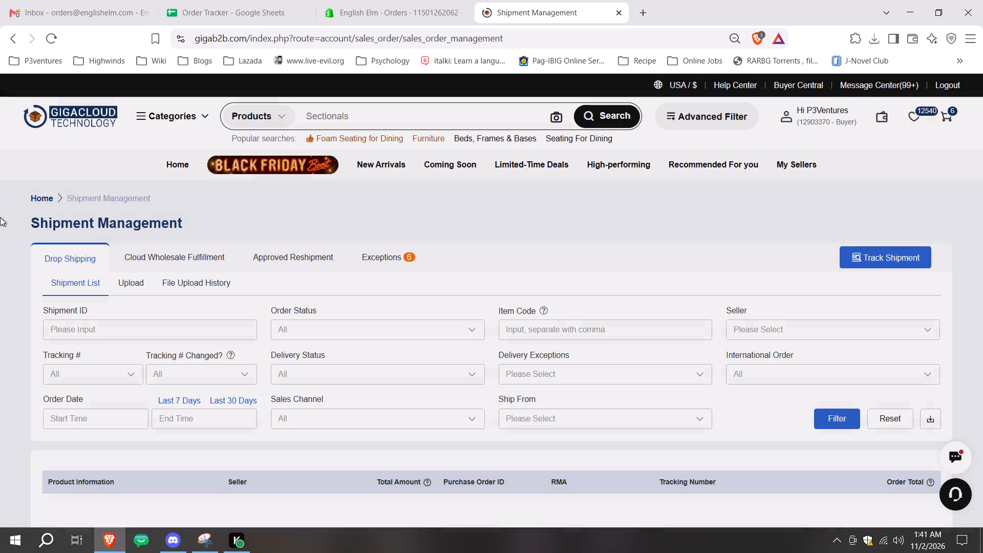
{"action": "left_click", "coordinate": [105, 358]}
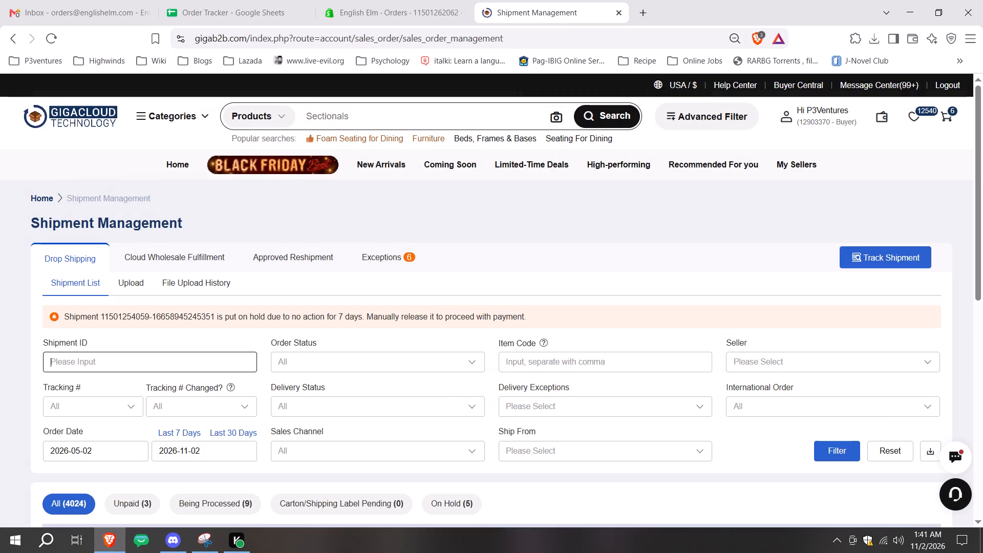
{"action": "key", "text": "ctrl+v"}
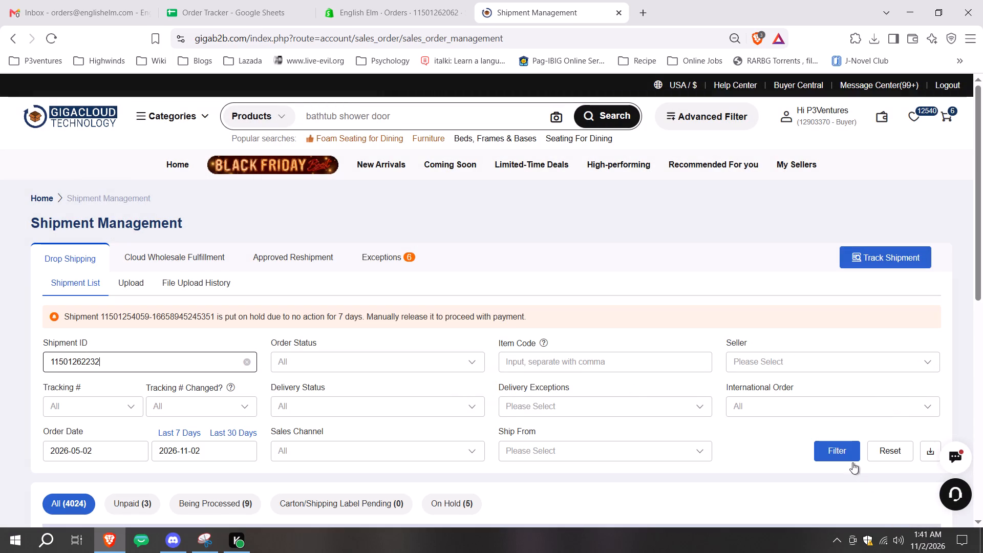
{"action": "left_click", "coordinate": [848, 455]}
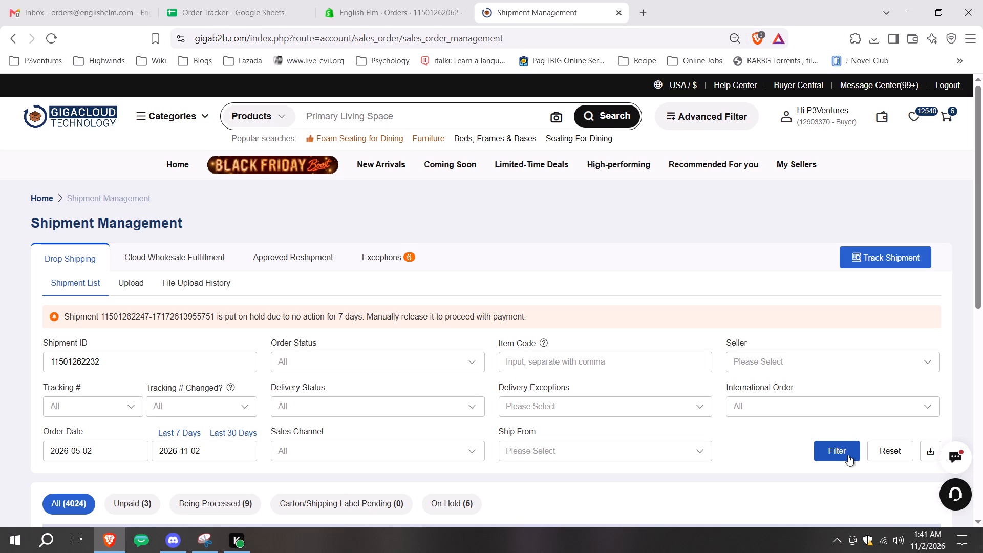
{"action": "scroll", "coordinate": [532, 341], "scroll_direction": "down", "scroll_amount": 2}
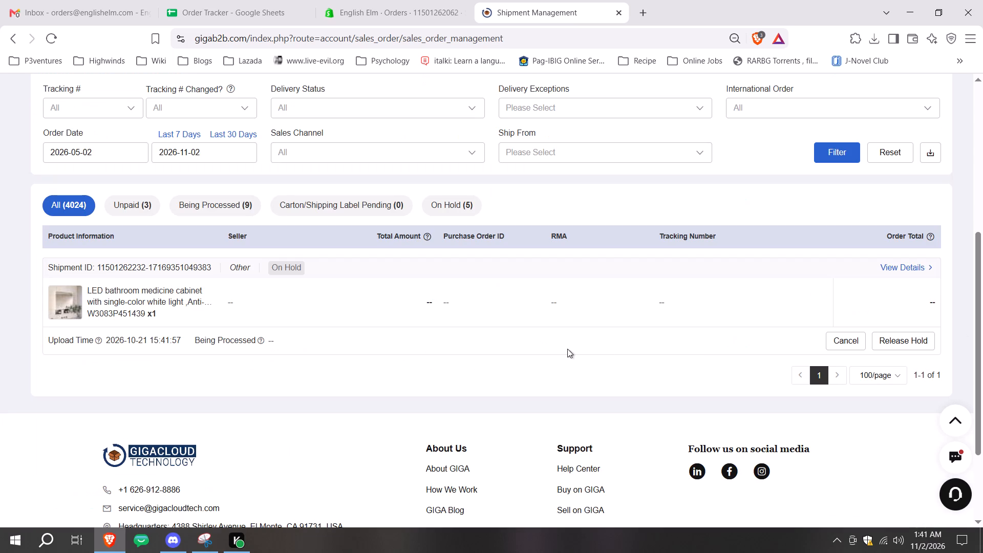
Open the product page of the LED bathroom medicine cabinet W3083P451439 from the order's shipment entry.
{"action": "left_click", "coordinate": [182, 292], "text": "ctrl"}
{"action": "left_click", "coordinate": [697, 0]}
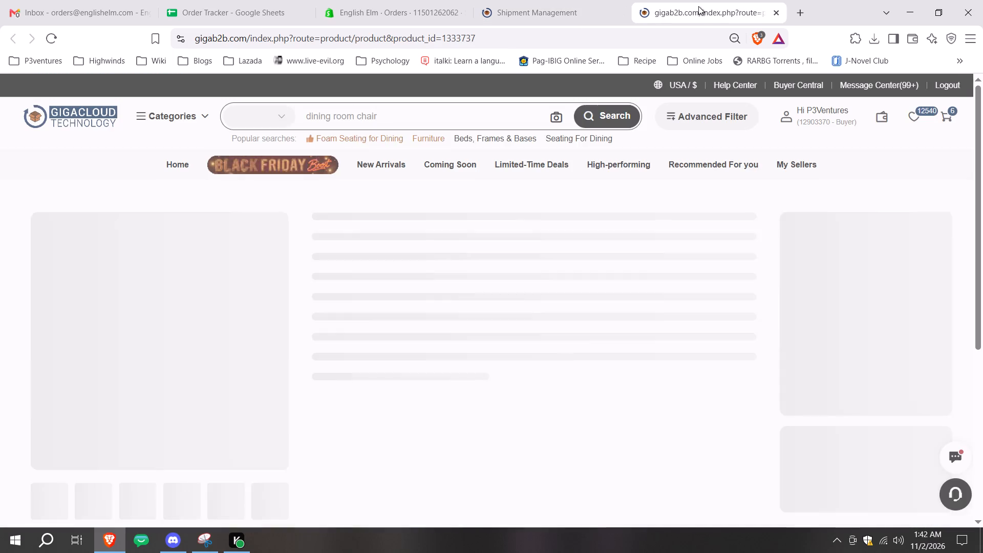
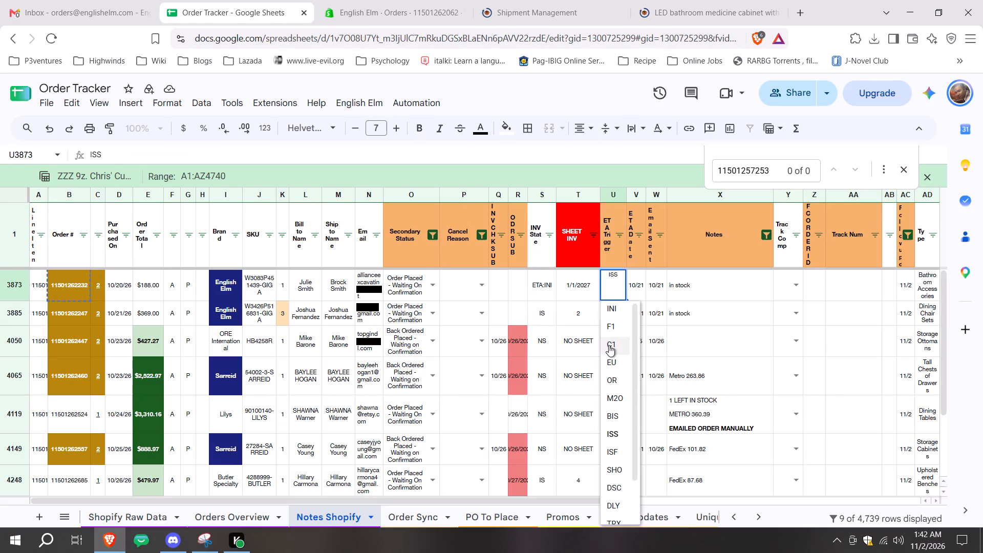
{"action": "left_click", "coordinate": [609, 345]}
{"action": "left_click", "coordinate": [620, 285]}
{"action": "left_click", "coordinate": [609, 355]}
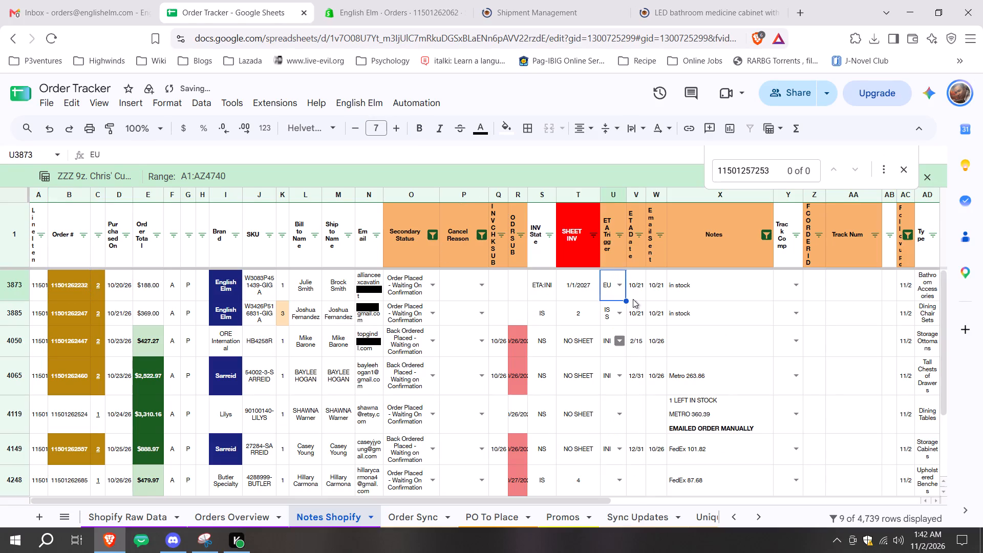
{"action": "double_click", "coordinate": [639, 282]}
{"action": "left_click", "coordinate": [710, 313]}
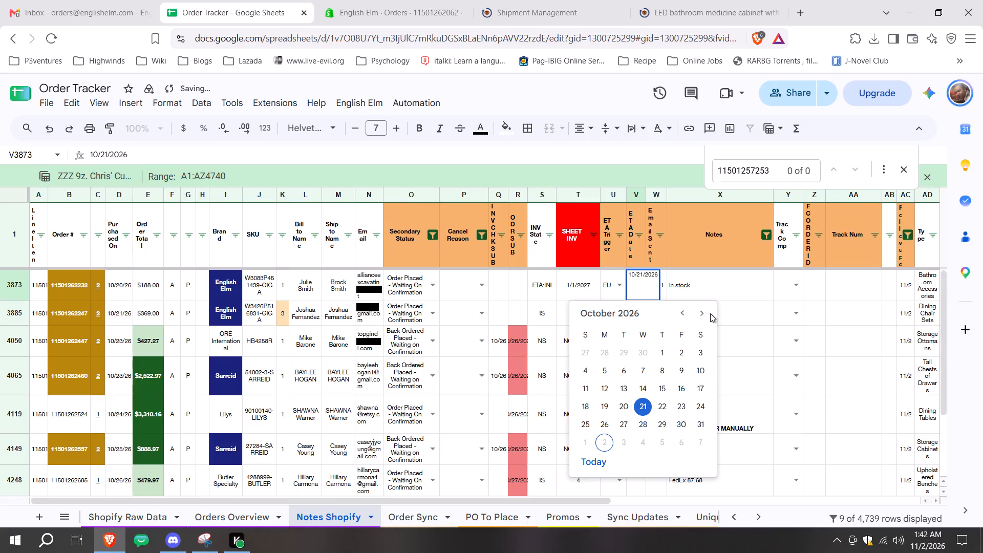
{"action": "double_click", "coordinate": [699, 310]}
{"action": "left_click", "coordinate": [699, 310]}
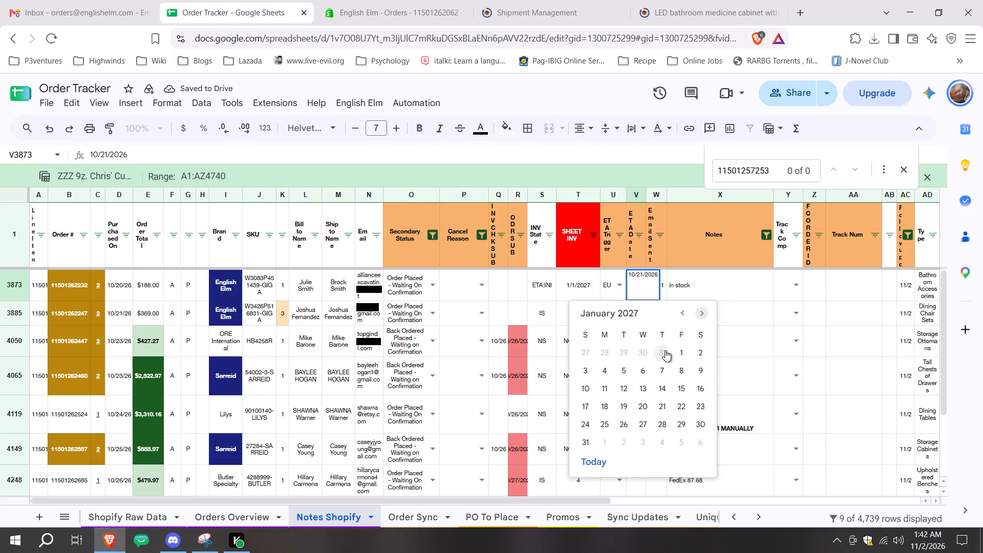
{"action": "left_click", "coordinate": [678, 353]}
{"action": "left_click", "coordinate": [663, 284]}
{"action": "key", "text": "BackSpace"}
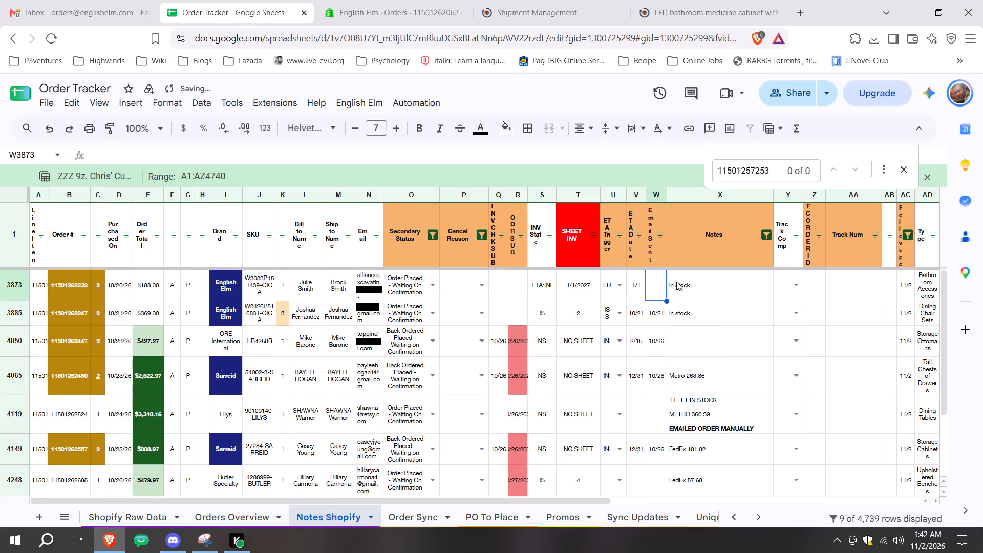
{"action": "left_click", "coordinate": [676, 282]}
{"action": "left_click", "coordinate": [635, 275]}
{"action": "key", "text": "ctrl+c"}
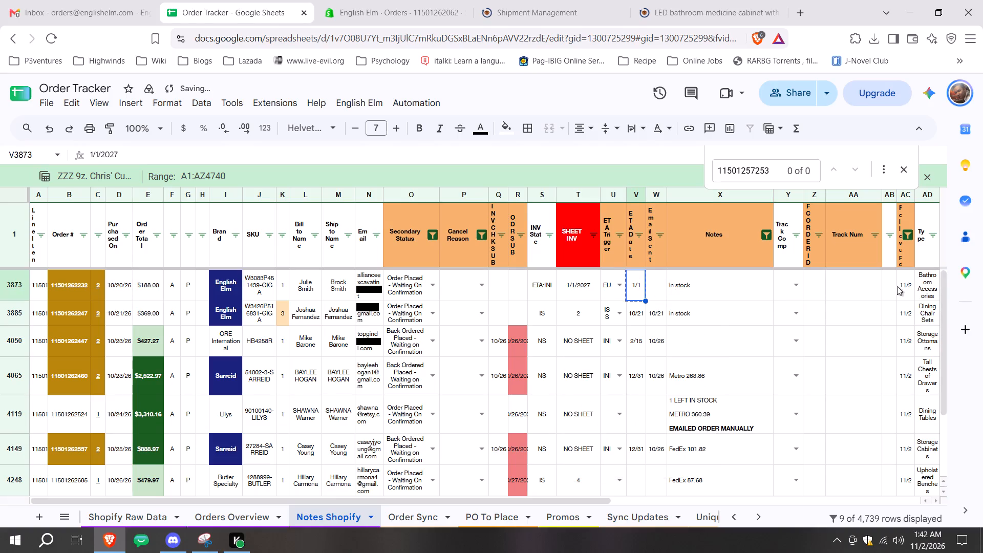
{"action": "left_click", "coordinate": [905, 288]}
{"action": "key", "text": "ctrl+shift+v"}
{"action": "left_click", "coordinate": [437, 283]}
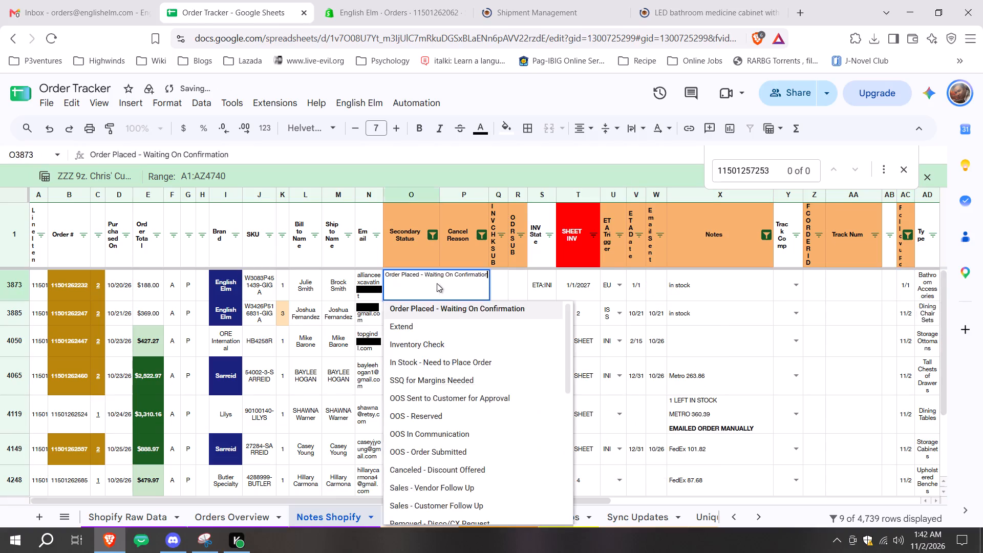
{"action": "scroll", "coordinate": [447, 326], "scroll_direction": "down", "scroll_amount": 2}
{"action": "scroll", "coordinate": [487, 336], "scroll_direction": "up", "scroll_amount": 1}
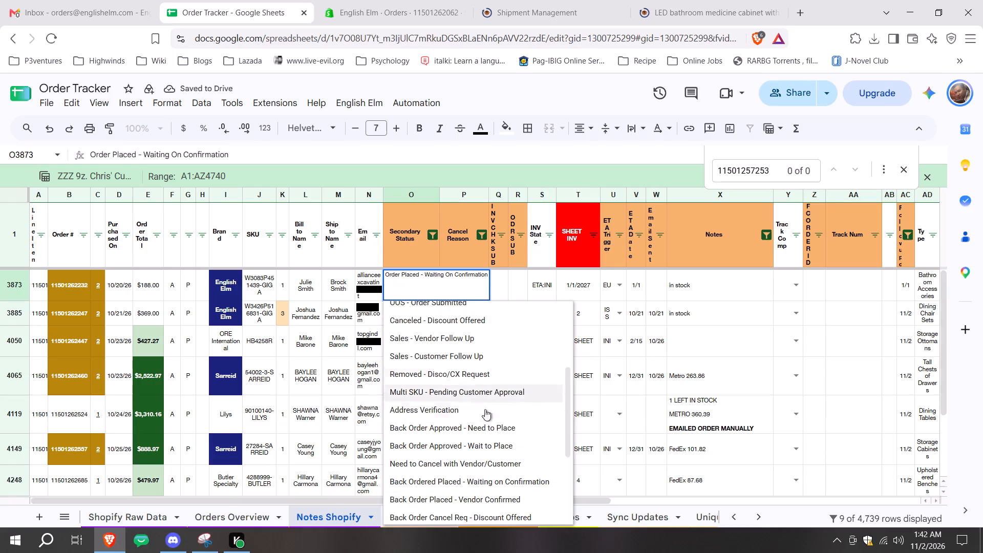
{"action": "left_click", "coordinate": [485, 438]}
{"action": "left_click", "coordinate": [685, 5]}
{"action": "left_click", "coordinate": [544, 0]}
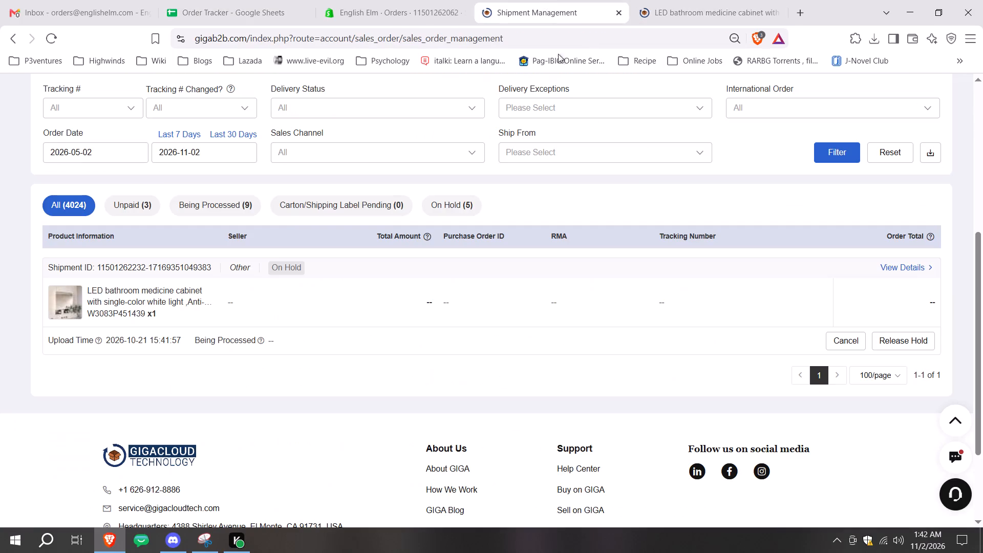
{"action": "left_click", "coordinate": [861, 343]}
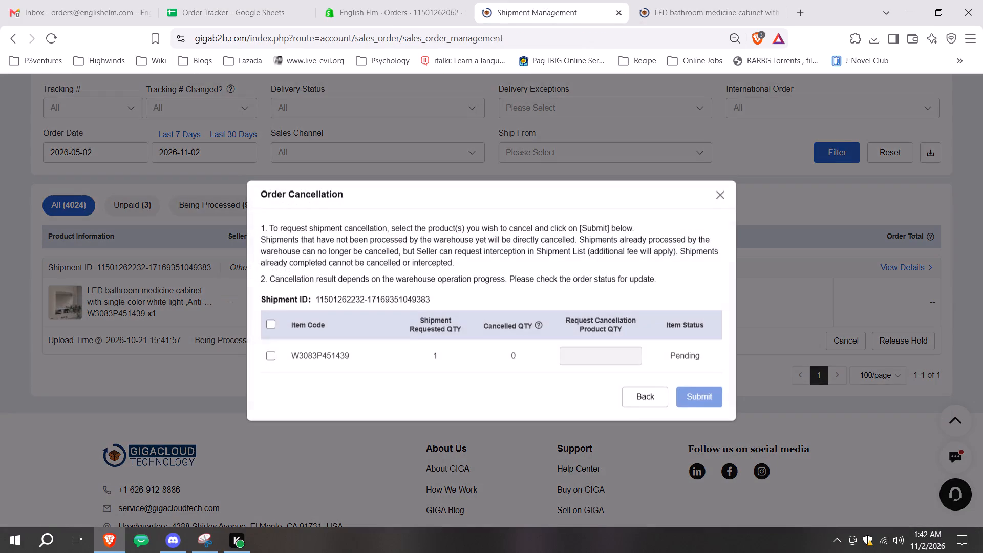
{"action": "left_click", "coordinate": [272, 325]}
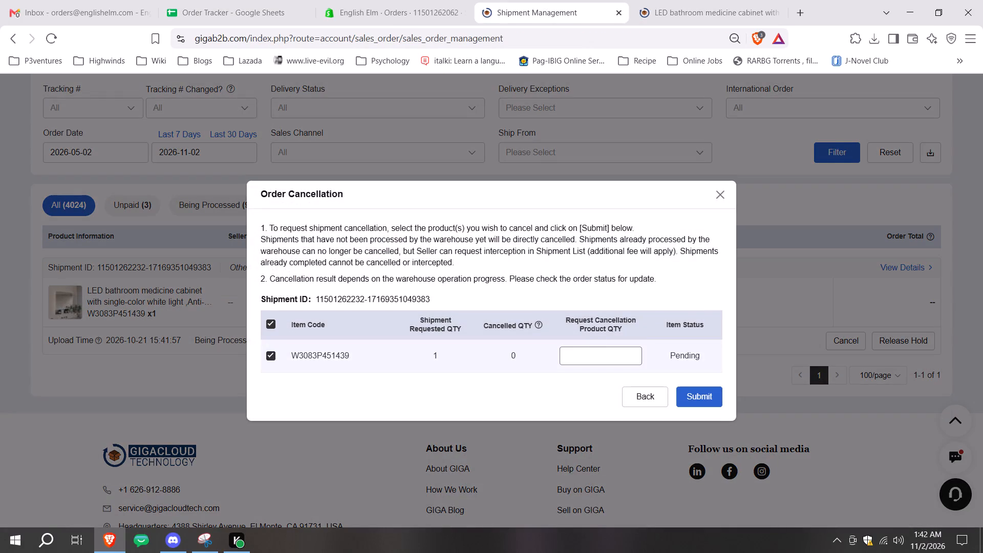
{"action": "left_click", "coordinate": [595, 361]}
{"action": "key", "text": "1"}
{"action": "left_click", "coordinate": [709, 397]}
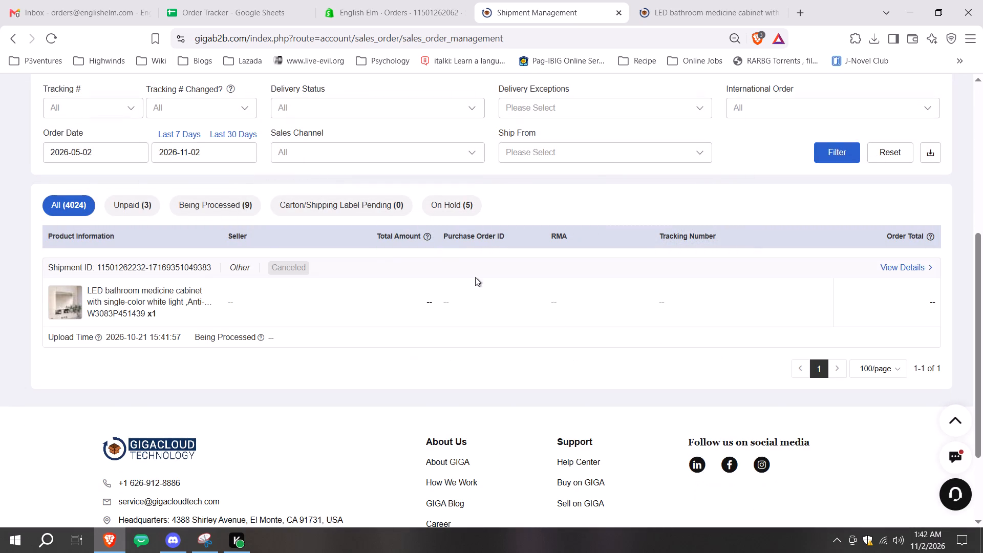
{"action": "left_click", "coordinate": [294, 0]}
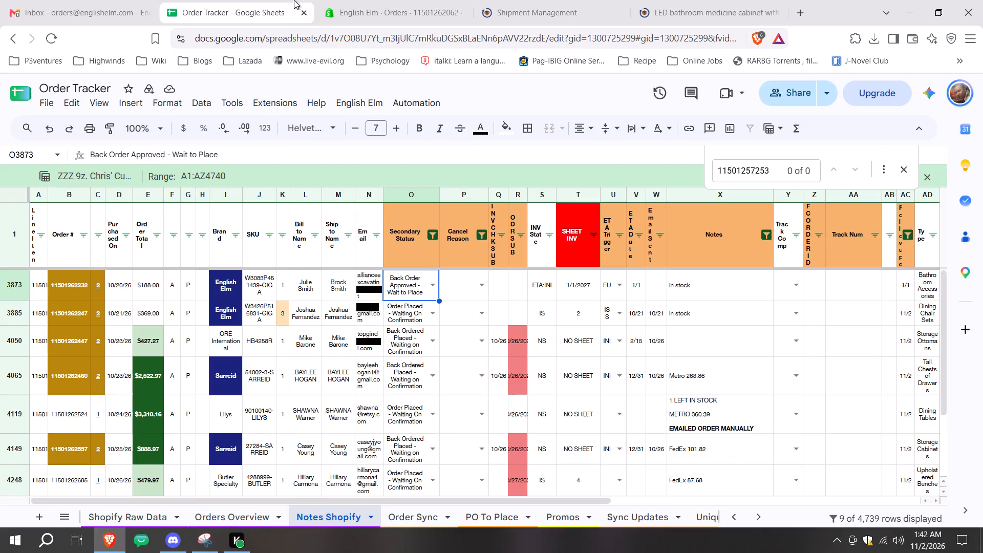
{"action": "left_click", "coordinate": [62, 318]}
{"action": "key", "text": "ctrl+c"}
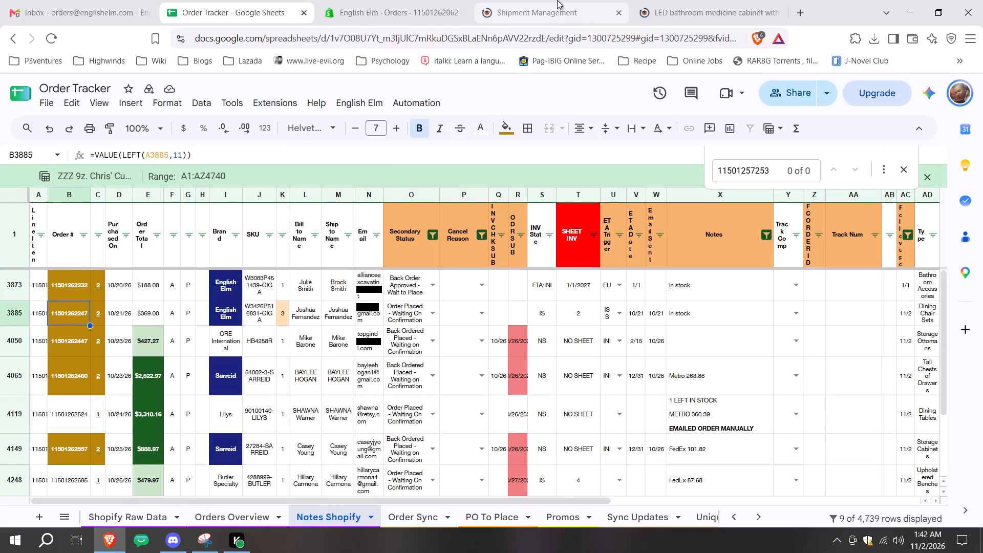
{"action": "left_click", "coordinate": [557, 0], "text": "ctrl"}
{"action": "scroll", "coordinate": [192, 223], "scroll_direction": "up", "scroll_amount": 2}
{"action": "left_click", "coordinate": [116, 359]}
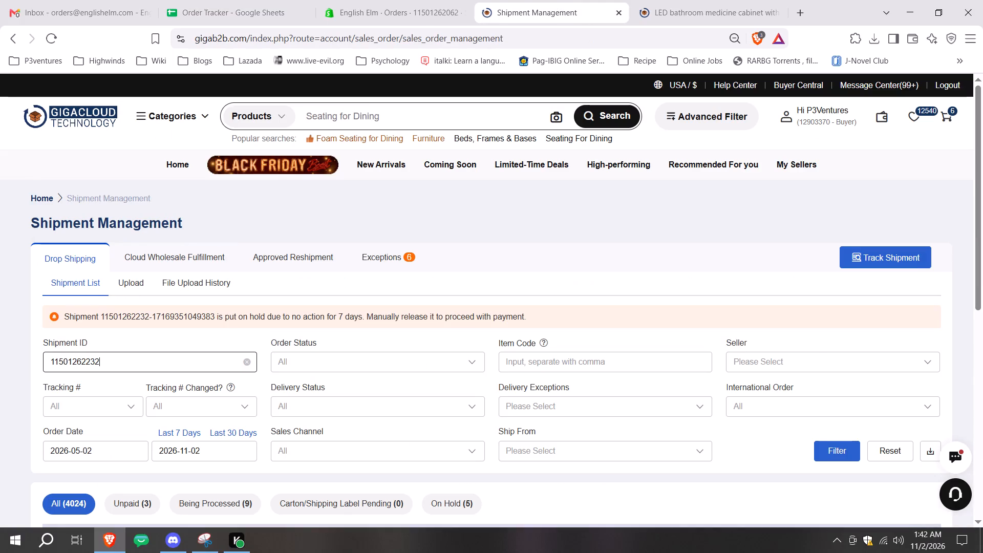
{"action": "key", "text": "ctrl+a"}
{"action": "key", "text": "ctrl+v"}
{"action": "scroll", "coordinate": [505, 246], "scroll_direction": "down", "scroll_amount": 1}
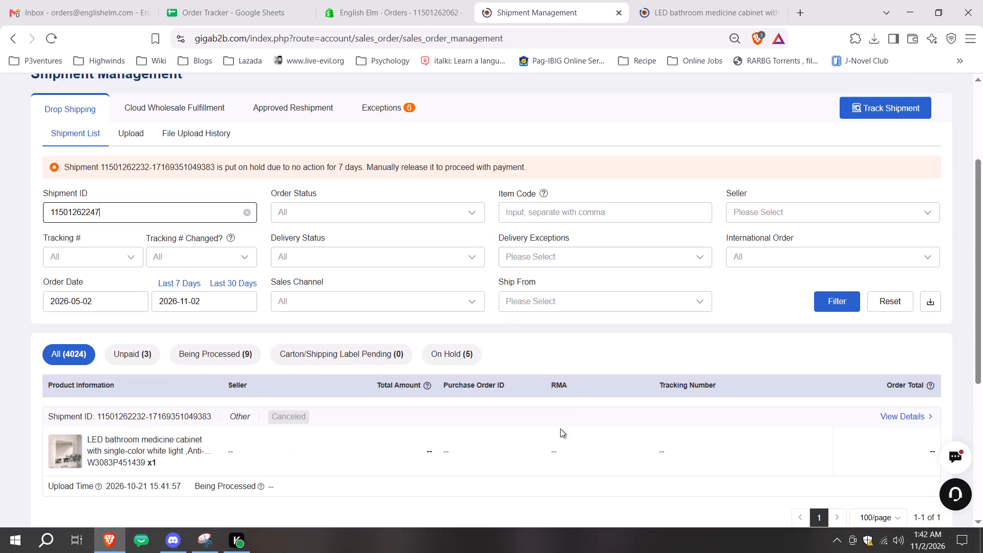
{"action": "scroll", "coordinate": [614, 428], "scroll_direction": "down", "scroll_amount": 2}
{"action": "scroll", "coordinate": [809, 320], "scroll_direction": "up", "scroll_amount": 2}
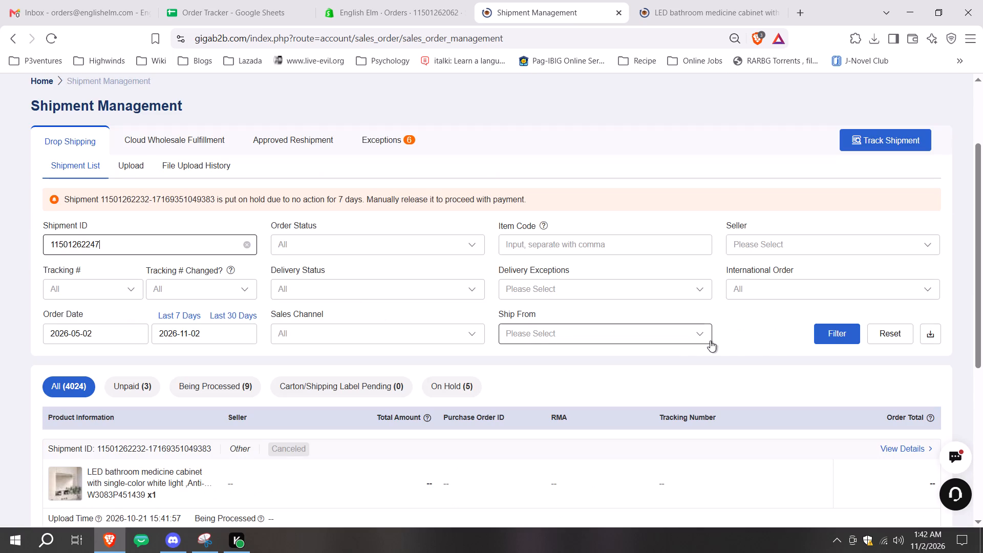
{"action": "left_click", "coordinate": [825, 338]}
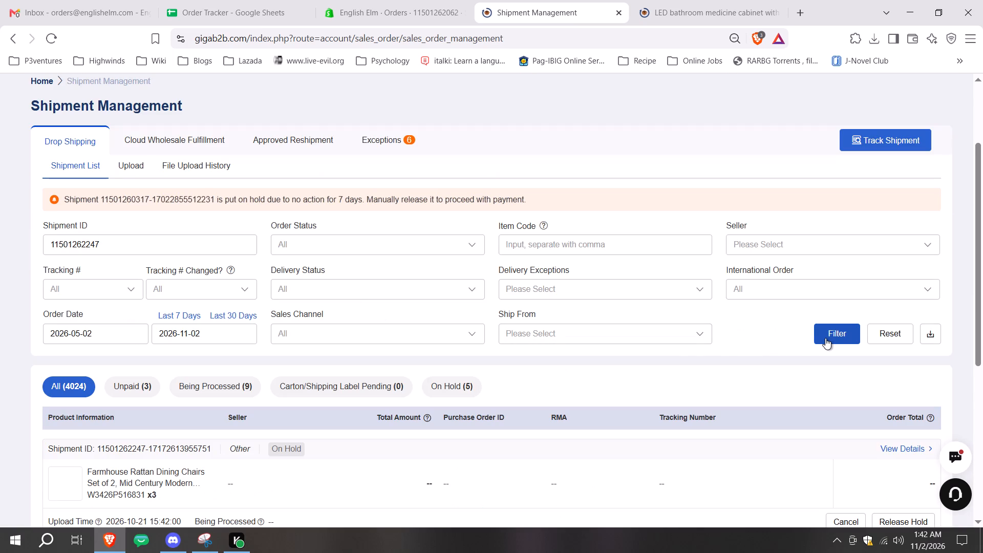
{"action": "scroll", "coordinate": [688, 288], "scroll_direction": "down", "scroll_amount": 2}
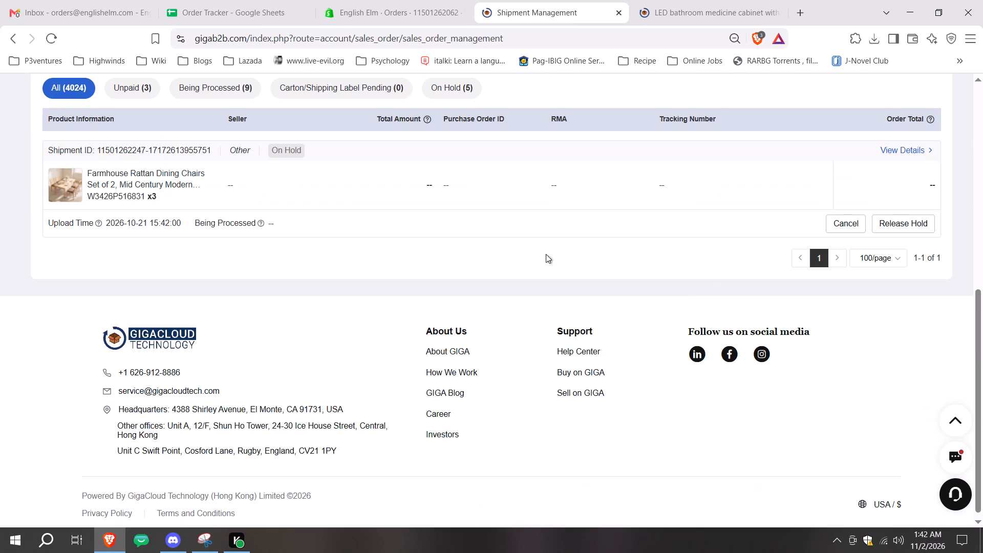
Close the product page of the LED bathroom medicine cabinet.
{"action": "left_click", "coordinate": [774, 14]}
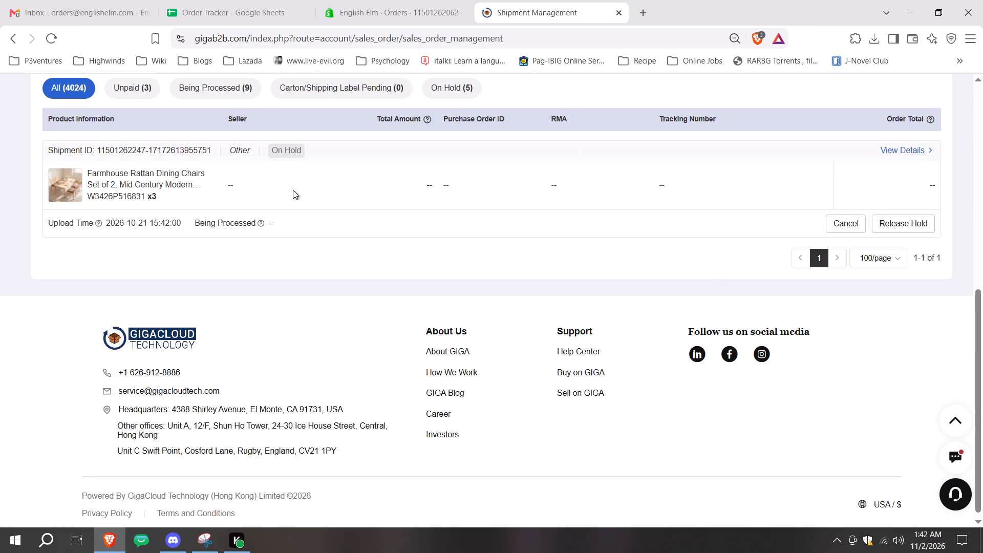
Open the product page of the Farmhouse Rattan Dining Chairs W3426P516831 from the shipment entry and check its available quantity.
{"action": "left_click", "coordinate": [181, 186], "text": "ctrl"}
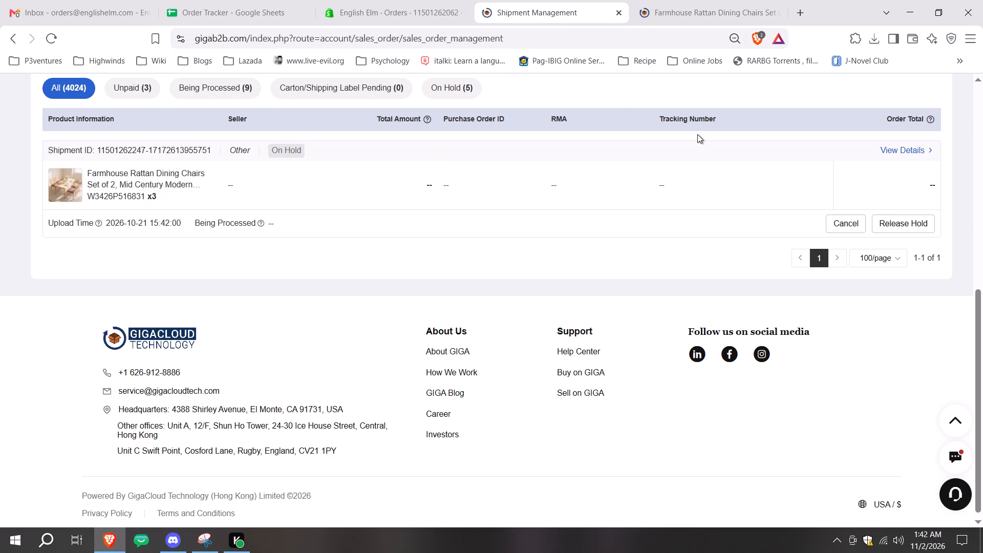
{"action": "left_click", "coordinate": [777, 0]}
{"action": "scroll", "coordinate": [712, 109], "scroll_direction": "down", "scroll_amount": 2}
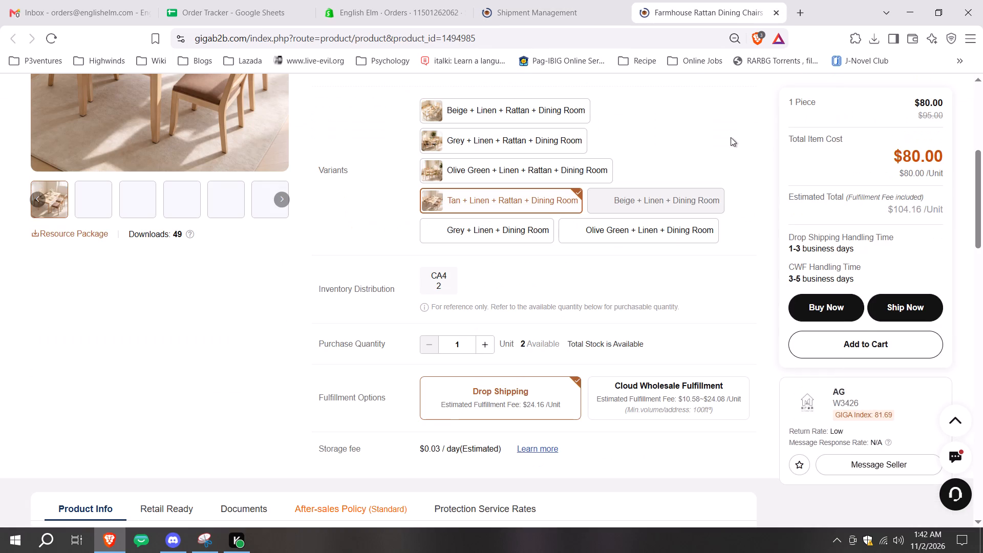
{"action": "left_click", "coordinate": [381, 0]}
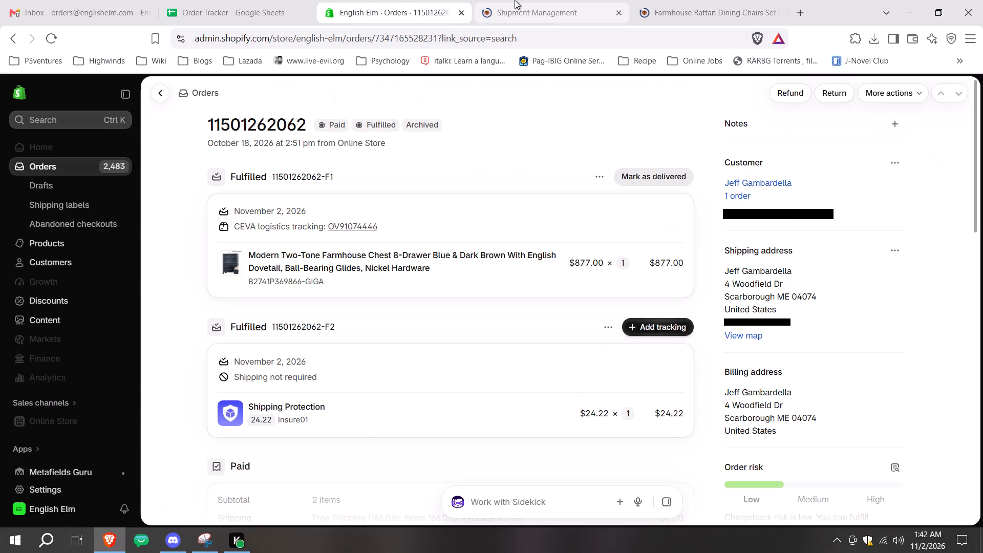
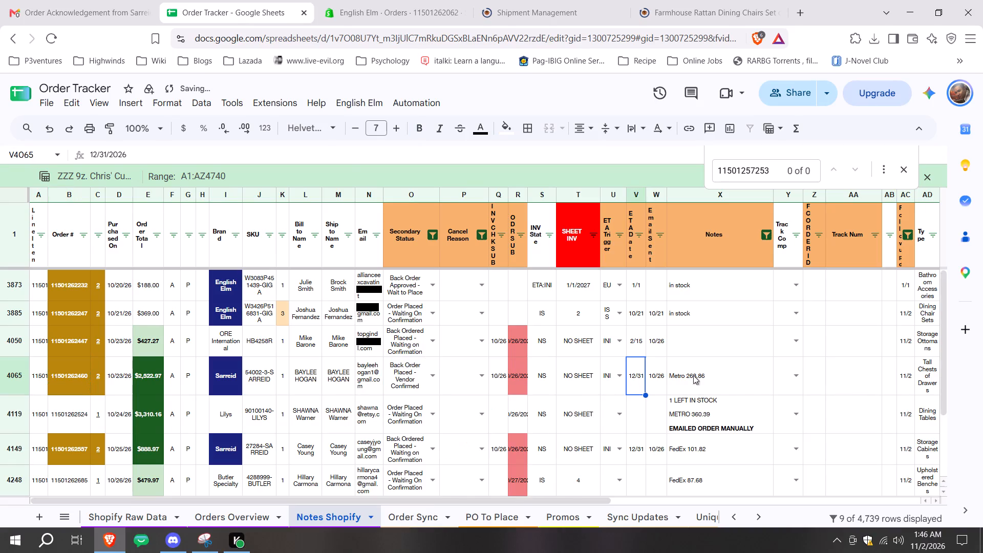
Copy the ETA Date of the Sarreid tall chest order in row 4065 to its follow-up date and change it to 1/7/2027.
{"action": "key", "text": "ctrl+c"}
{"action": "left_click", "coordinate": [914, 381]}
{"action": "key", "text": "ctrl+shift+v"}
{"action": "double_click", "coordinate": [914, 381]}
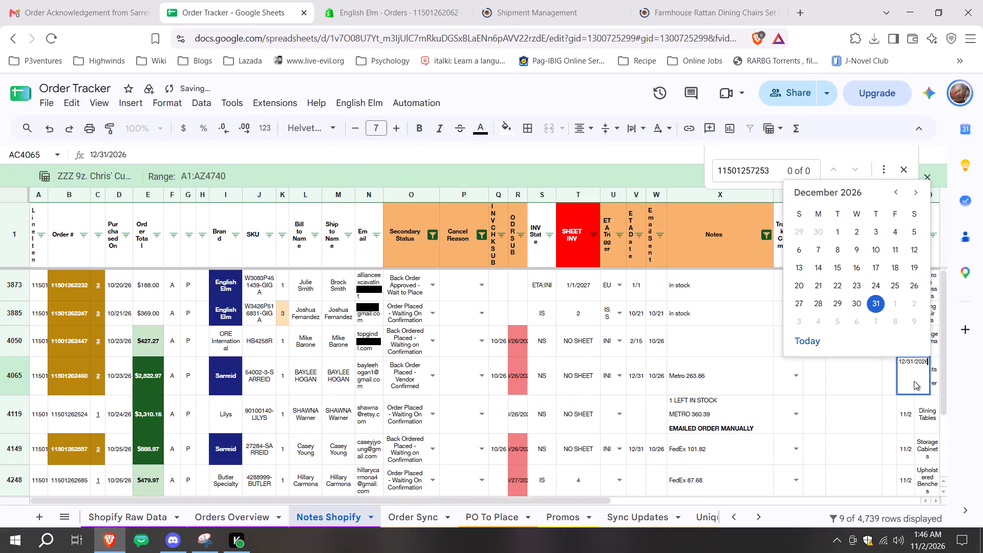
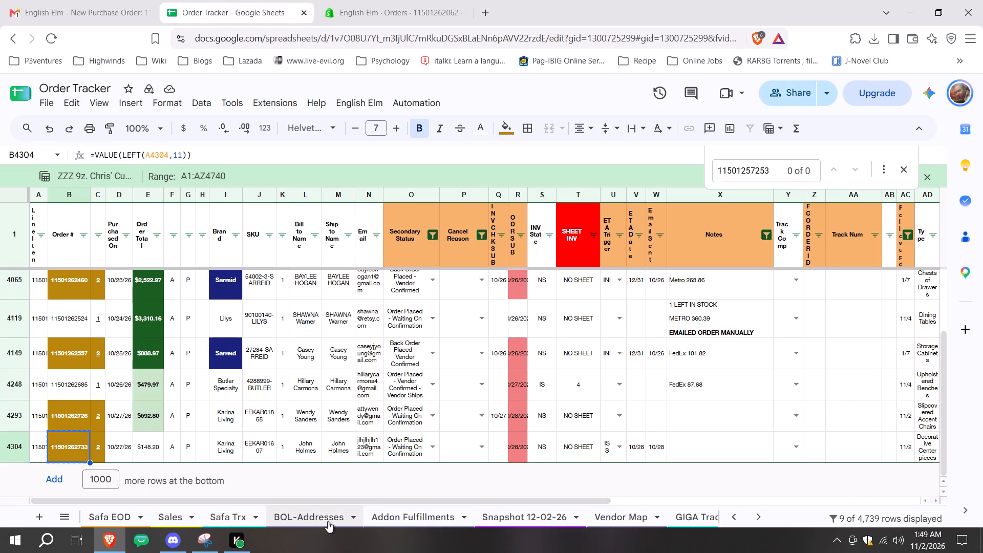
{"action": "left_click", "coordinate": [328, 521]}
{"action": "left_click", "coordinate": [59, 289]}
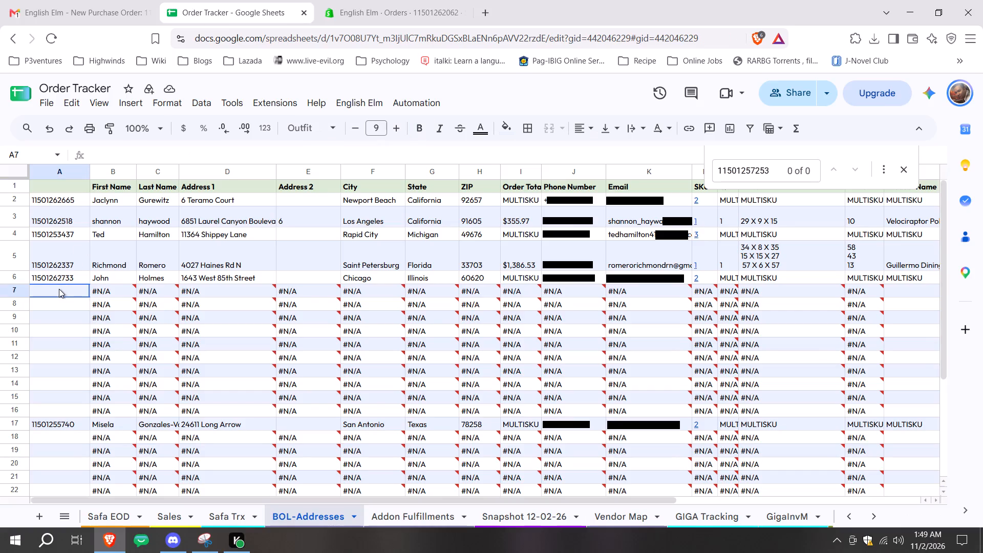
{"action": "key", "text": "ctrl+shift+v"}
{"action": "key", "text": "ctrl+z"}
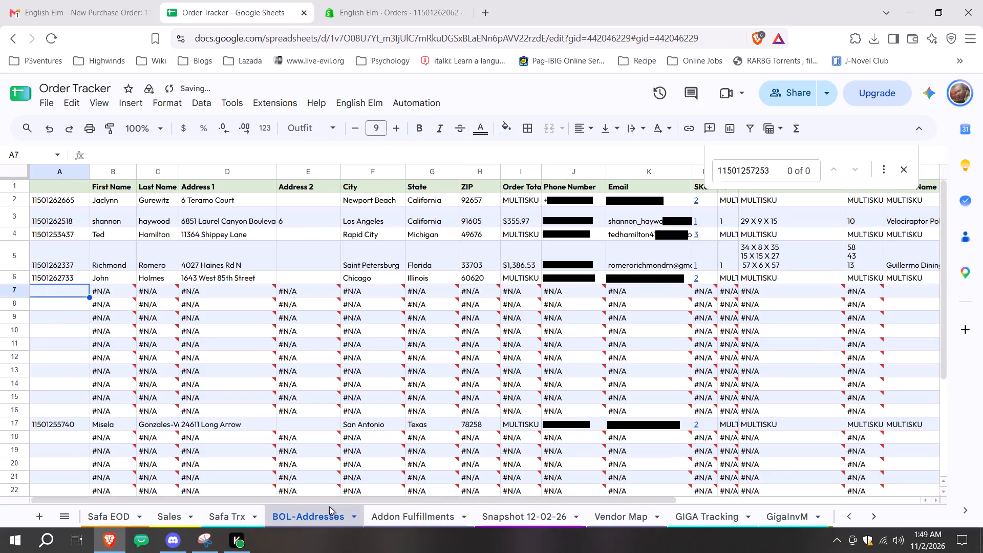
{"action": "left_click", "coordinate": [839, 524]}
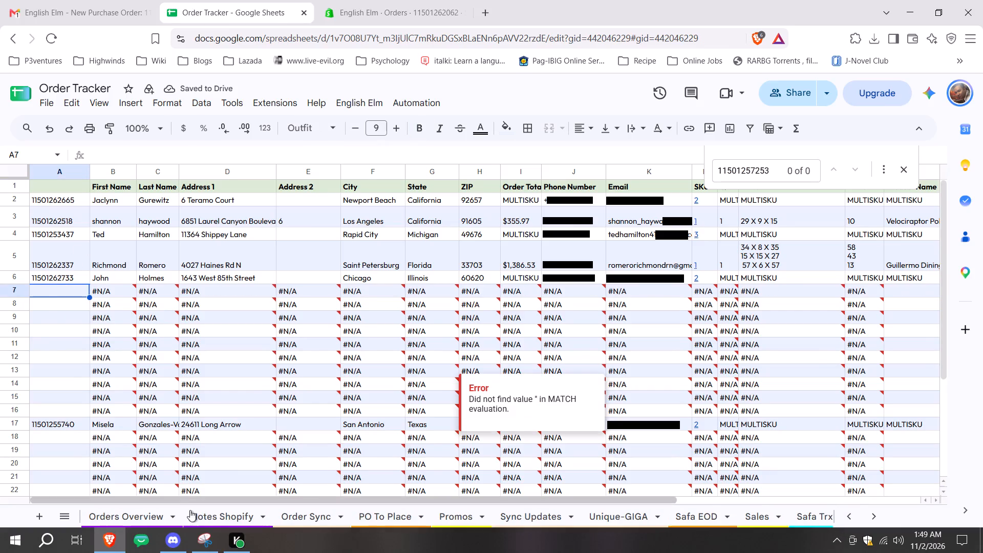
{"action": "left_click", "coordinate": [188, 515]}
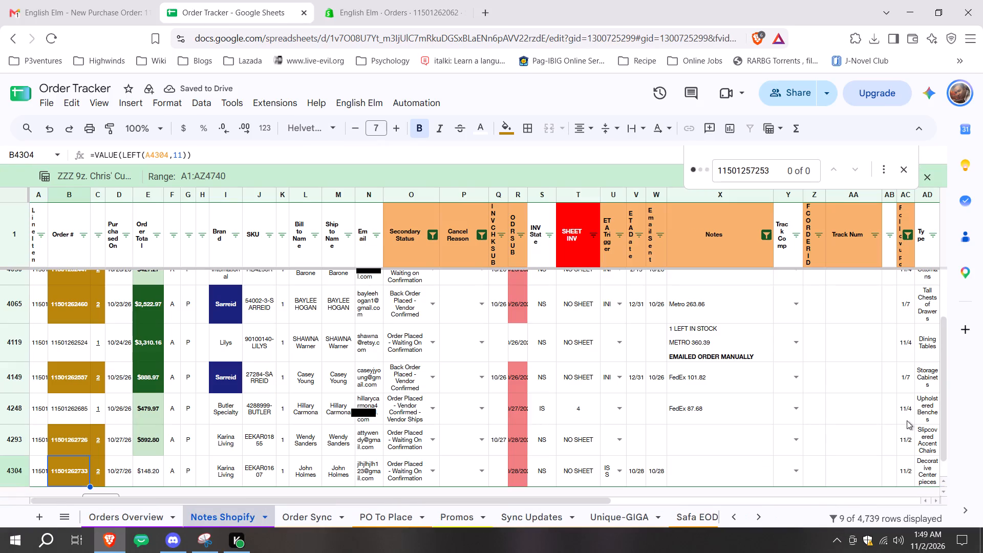
{"action": "left_click", "coordinate": [907, 420]}
{"action": "key", "text": "ctrl+shift+Down"}
{"action": "key", "text": "ctrl+d"}
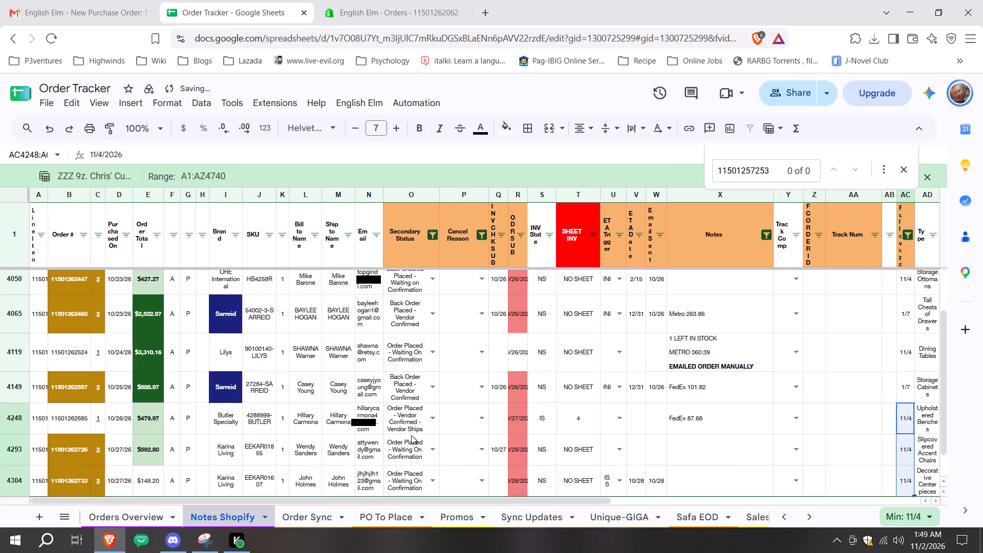
{"action": "left_click", "coordinate": [411, 419]}
{"action": "key", "text": "ctrl+c"}
{"action": "left_click", "coordinate": [399, 490]}
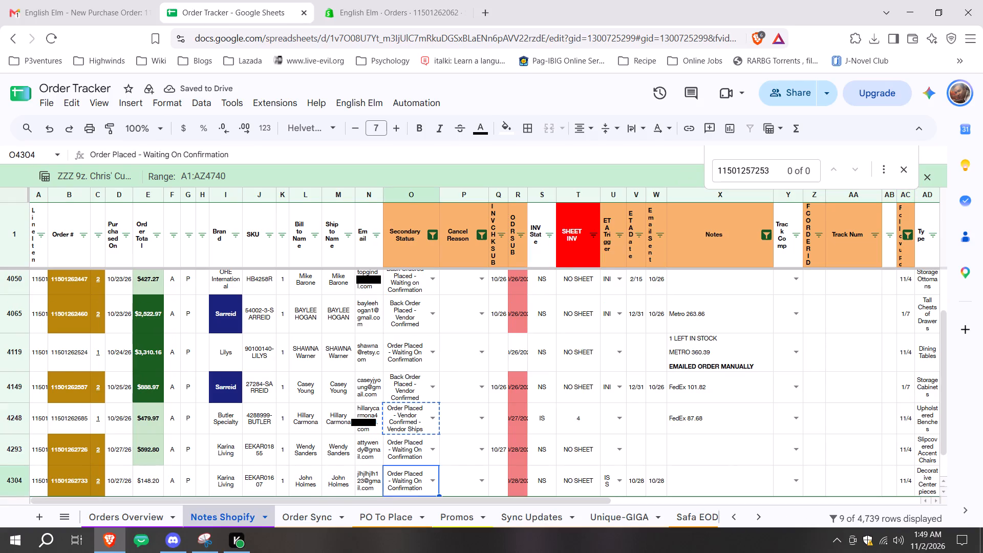
{"action": "key", "text": "ctrl+shift+v"}
Change the Secondary Status filter on Notes Shopify to include all five of the displayed statuses.
{"action": "scroll", "coordinate": [487, 377], "scroll_direction": "down", "scroll_amount": 2}
{"action": "scroll", "coordinate": [492, 399], "scroll_direction": "up", "scroll_amount": 3}
{"action": "scroll", "coordinate": [481, 344], "scroll_direction": "up", "scroll_amount": 2}
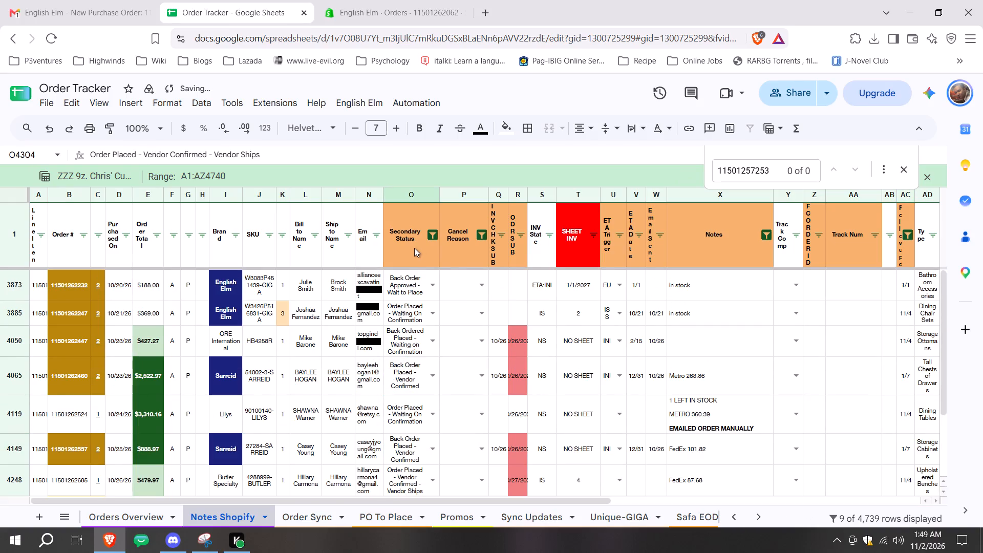
{"action": "left_click", "coordinate": [438, 233]}
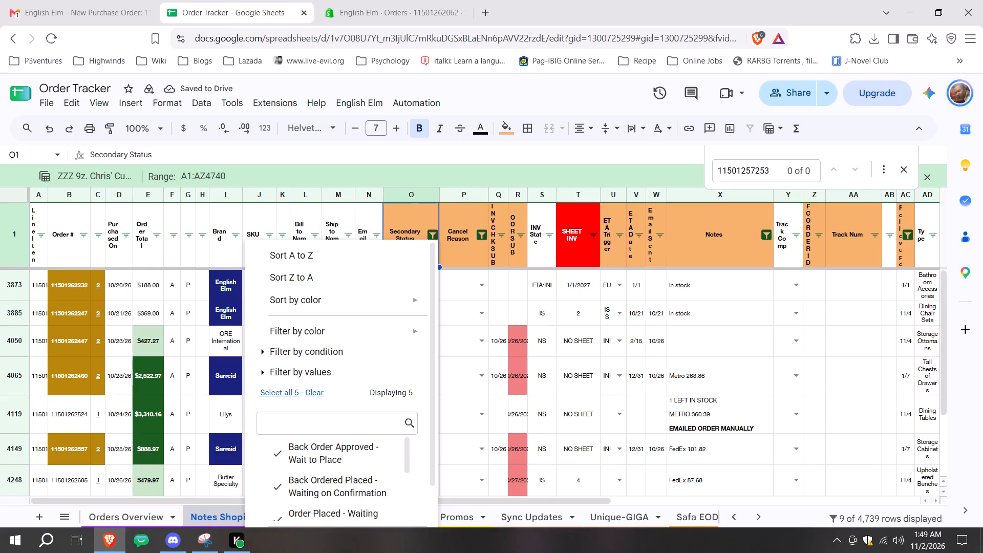
{"action": "left_click", "coordinate": [289, 393]}
{"action": "scroll", "coordinate": [348, 344], "scroll_direction": "down", "scroll_amount": 3}
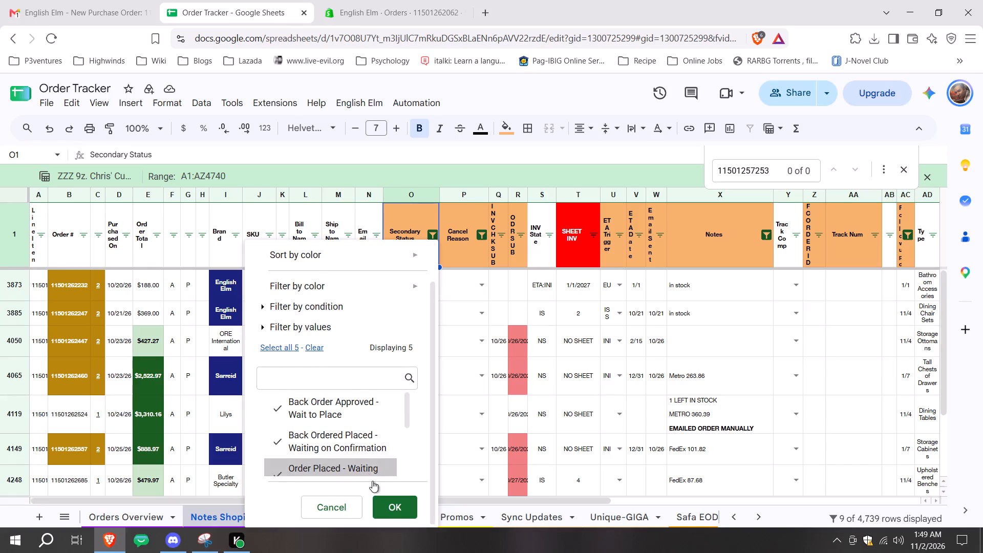
{"action": "left_click", "coordinate": [405, 510]}
{"action": "left_click", "coordinate": [627, 363]}
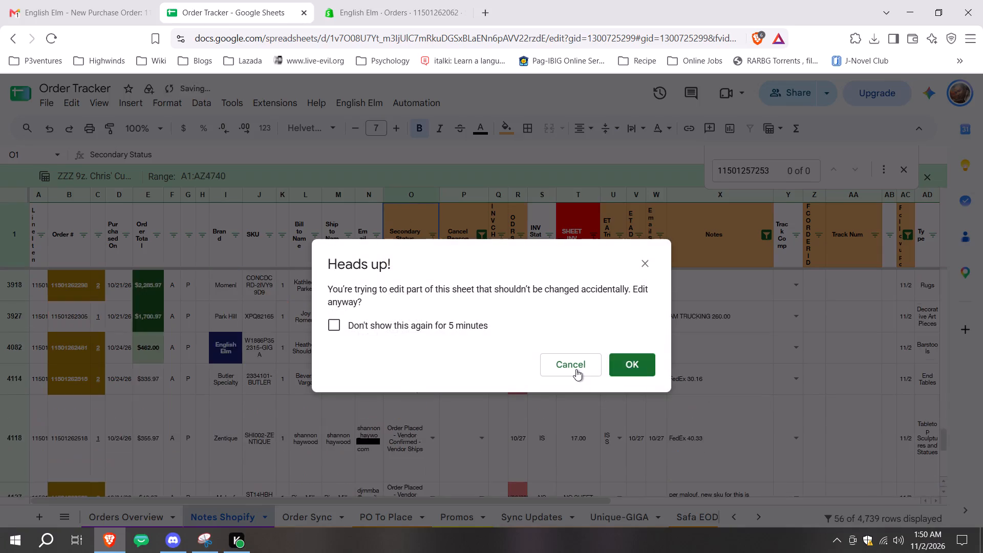
{"action": "left_click", "coordinate": [428, 240]}
{"action": "scroll", "coordinate": [372, 433], "scroll_direction": "down", "scroll_amount": 1}
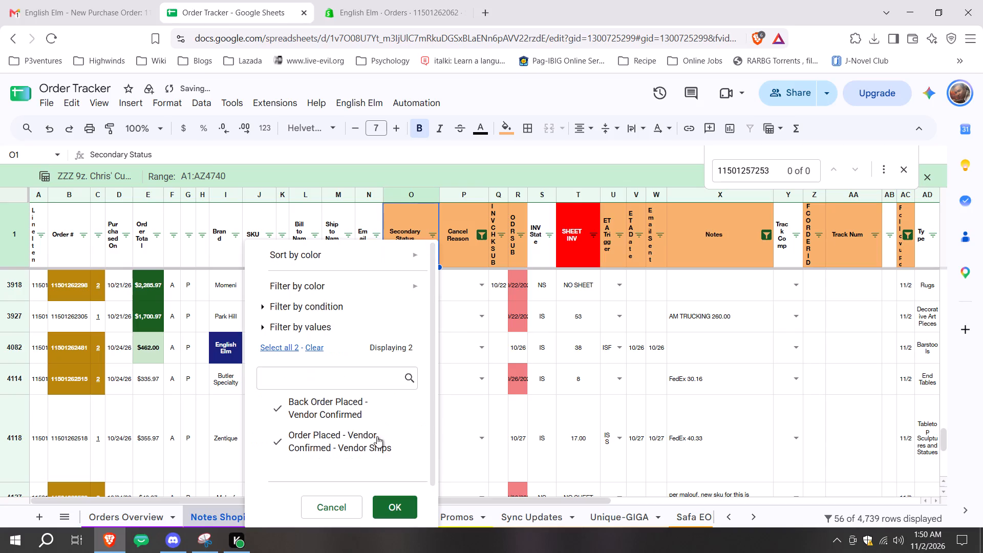
{"action": "scroll", "coordinate": [377, 436], "scroll_direction": "down", "scroll_amount": 1}
{"action": "left_click", "coordinate": [661, 366]}
Filter the ETA Date column to show only orders dated 12/7, 1/15 and 2/15.
{"action": "scroll", "coordinate": [664, 366], "scroll_direction": "down", "scroll_amount": 9}
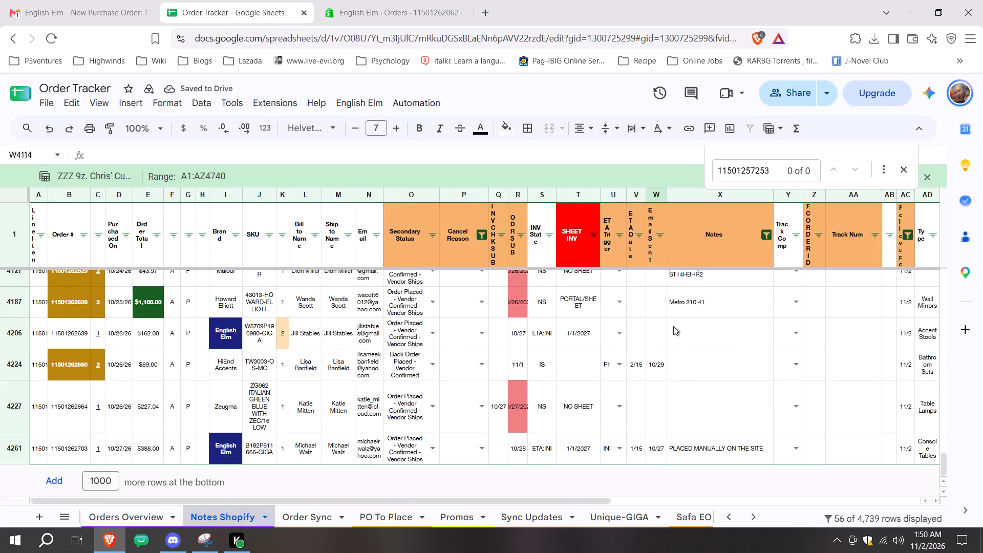
{"action": "left_click", "coordinate": [640, 243]}
{"action": "left_click", "coordinate": [640, 241]}
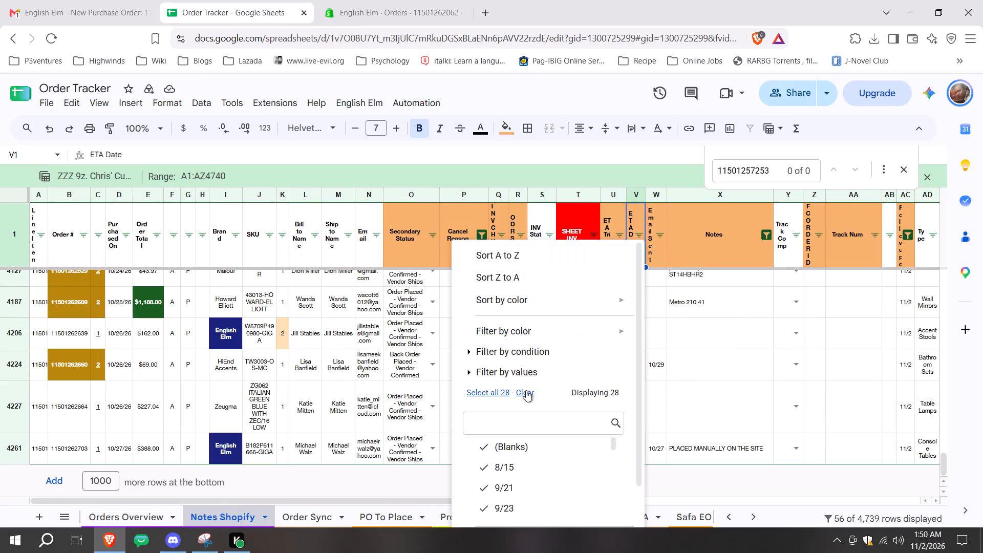
{"action": "left_click", "coordinate": [527, 389]}
{"action": "scroll", "coordinate": [561, 373], "scroll_direction": "down", "scroll_amount": 5}
{"action": "scroll", "coordinate": [574, 426], "scroll_direction": "down", "scroll_amount": 4}
{"action": "left_click", "coordinate": [566, 462]}
{"action": "left_click", "coordinate": [563, 438]}
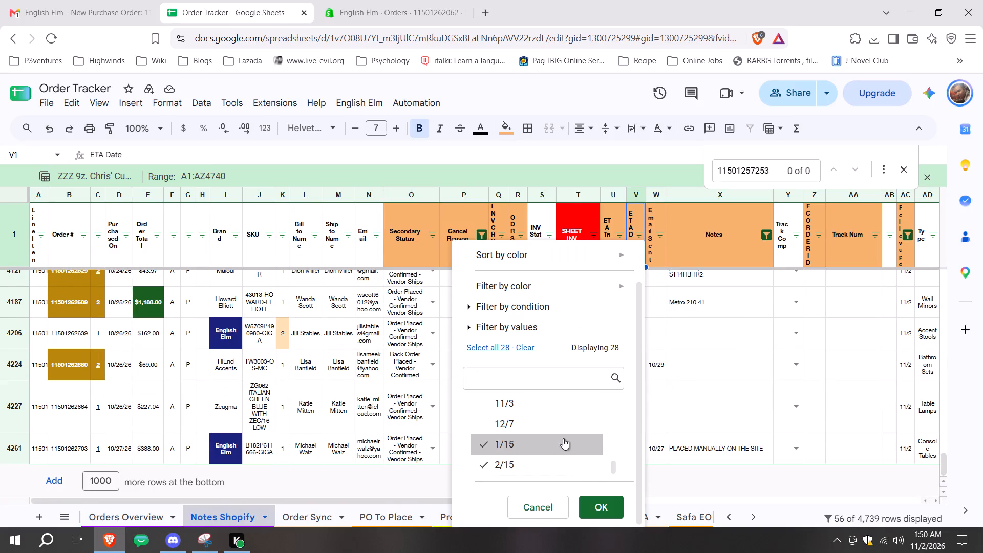
{"action": "left_click", "coordinate": [563, 427]}
{"action": "left_click", "coordinate": [587, 502]}
{"action": "left_click", "coordinate": [615, 371]}
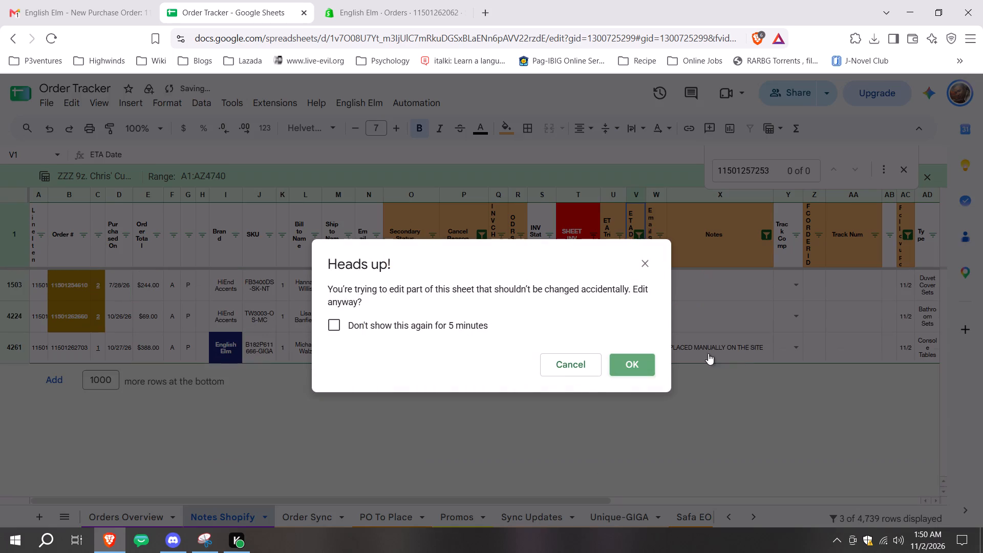
Set the follow-up dates of the three filtered orders to their ETA Date plus 7 days and convert the formulas to plain values.
{"action": "scroll", "coordinate": [761, 344], "scroll_direction": "up", "scroll_amount": 4}
{"action": "left_click", "coordinate": [900, 291]}
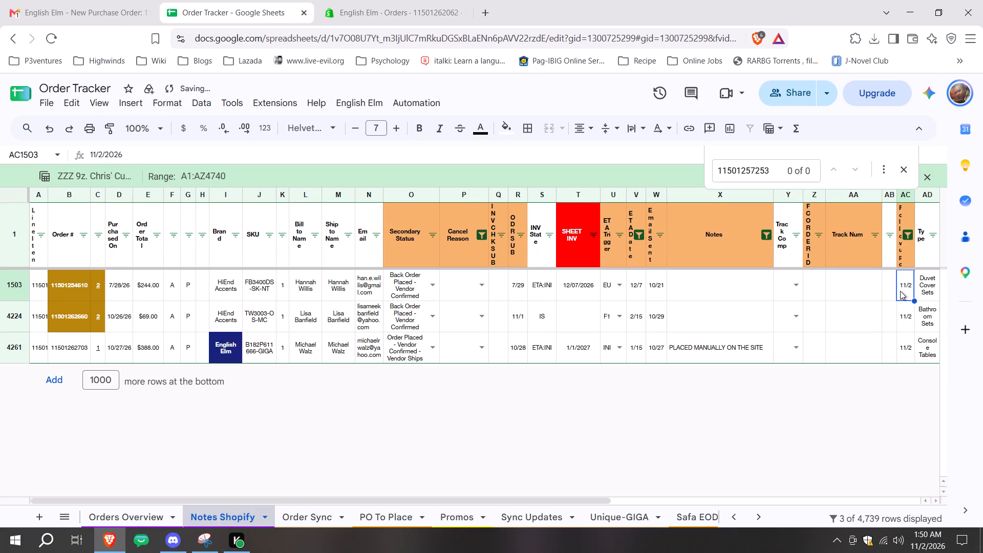
{"action": "key", "text": "equal"}
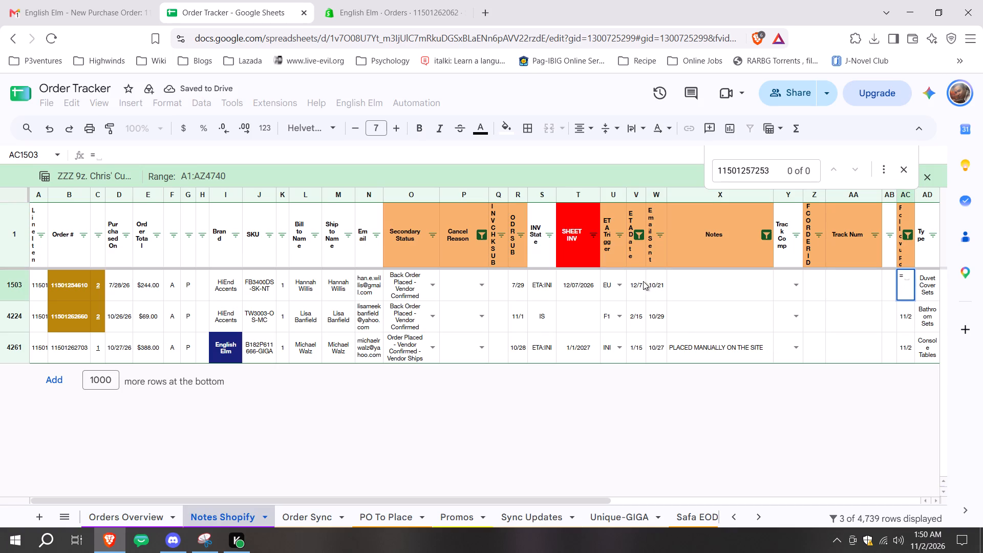
{"action": "left_click", "coordinate": [643, 283]}
{"action": "type", "text": "+7"}
{"action": "key", "text": "Return"}
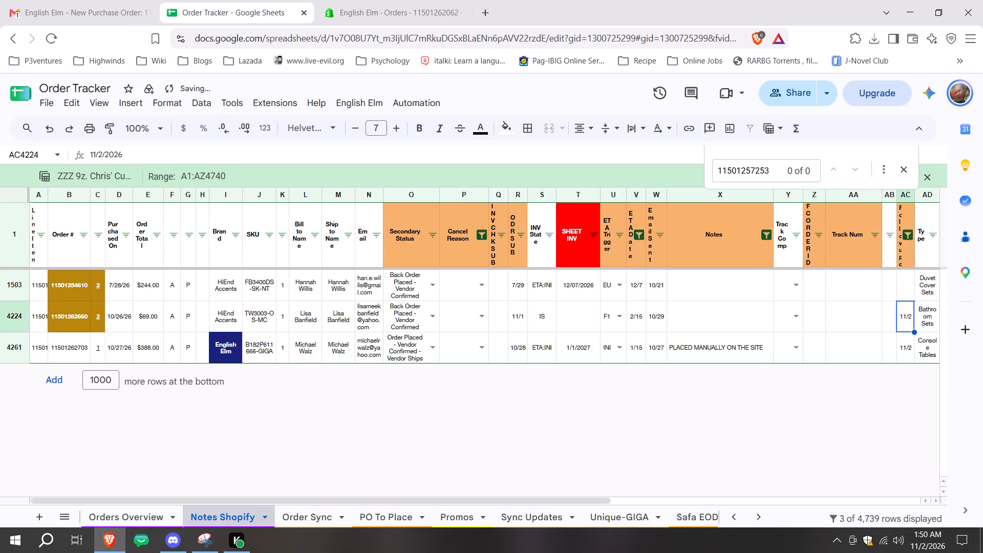
{"action": "key", "text": "Up"}
{"action": "key", "text": "ctrl+shift+Down"}
{"action": "key", "text": "ctrl+d"}
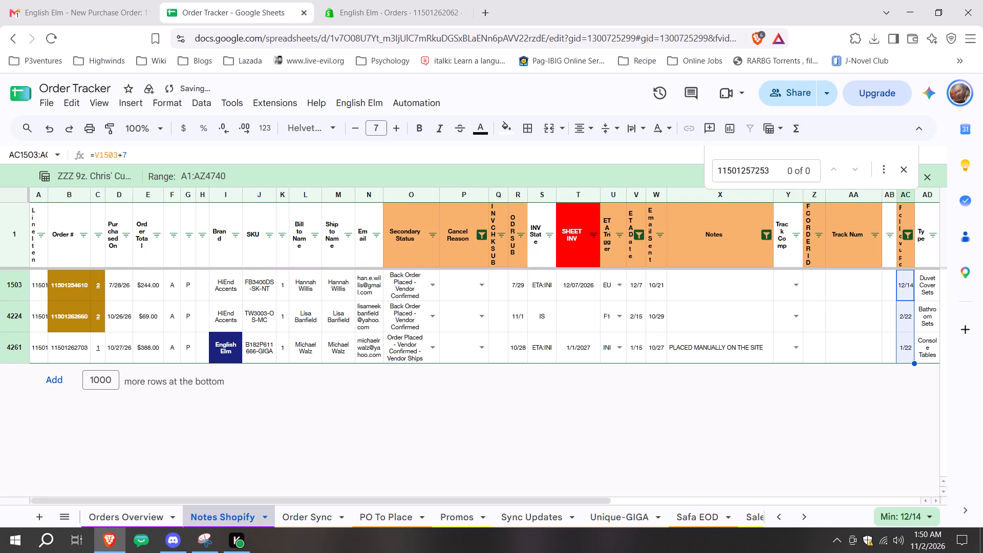
{"action": "key", "text": "ctrl+c"}
{"action": "key", "text": "ctrl+shift+v"}
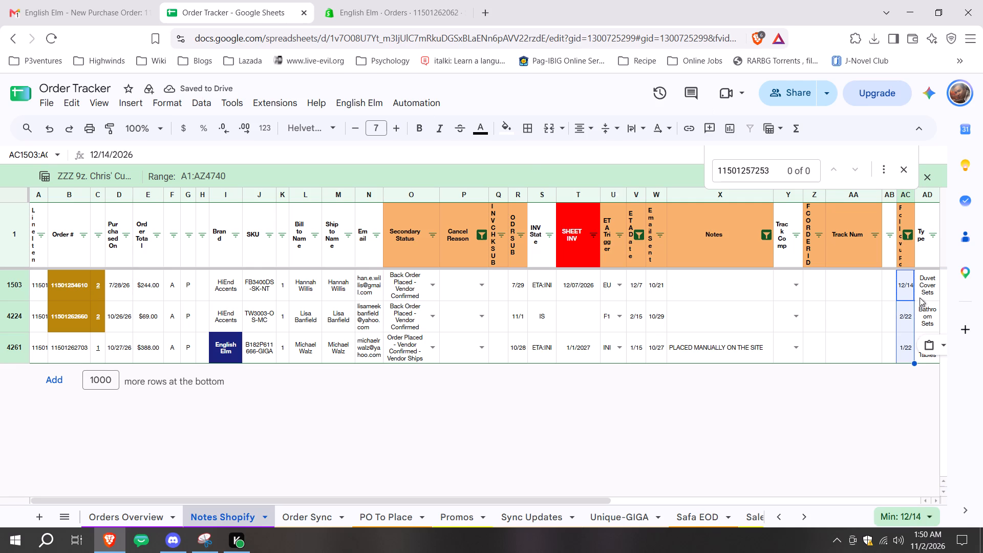
{"action": "left_click", "coordinate": [914, 313]}
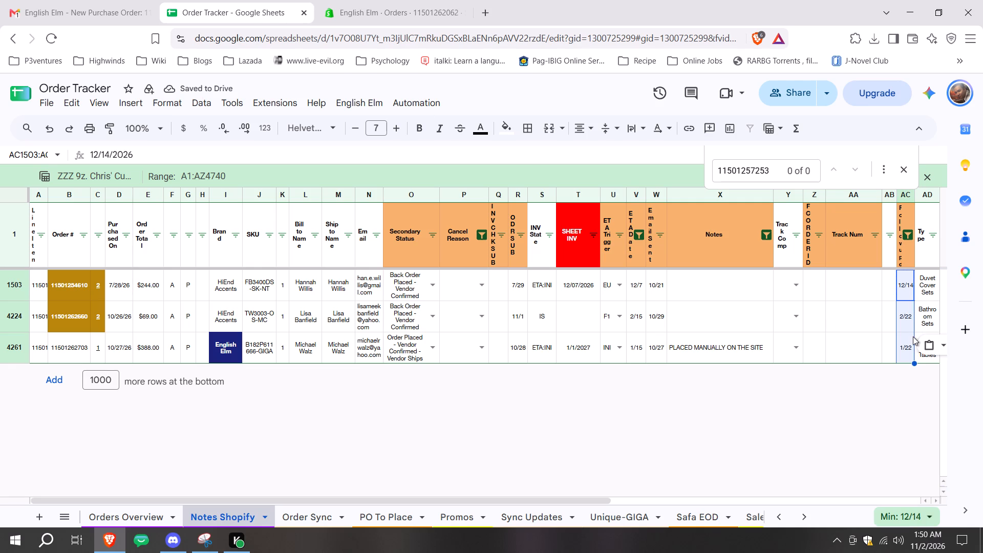
{"action": "left_click", "coordinate": [913, 333]}
{"action": "left_click", "coordinate": [917, 303]}
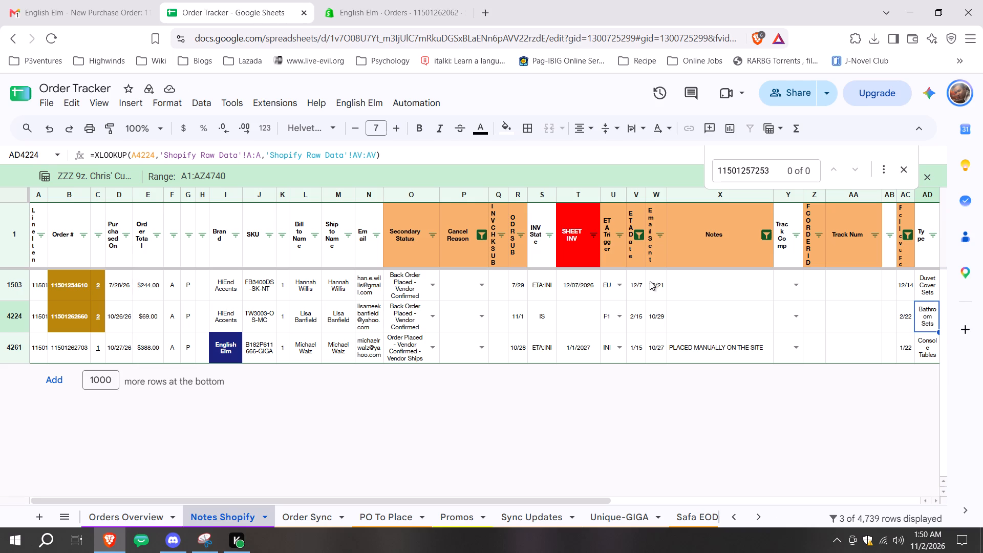
{"action": "left_click", "coordinate": [904, 322]}
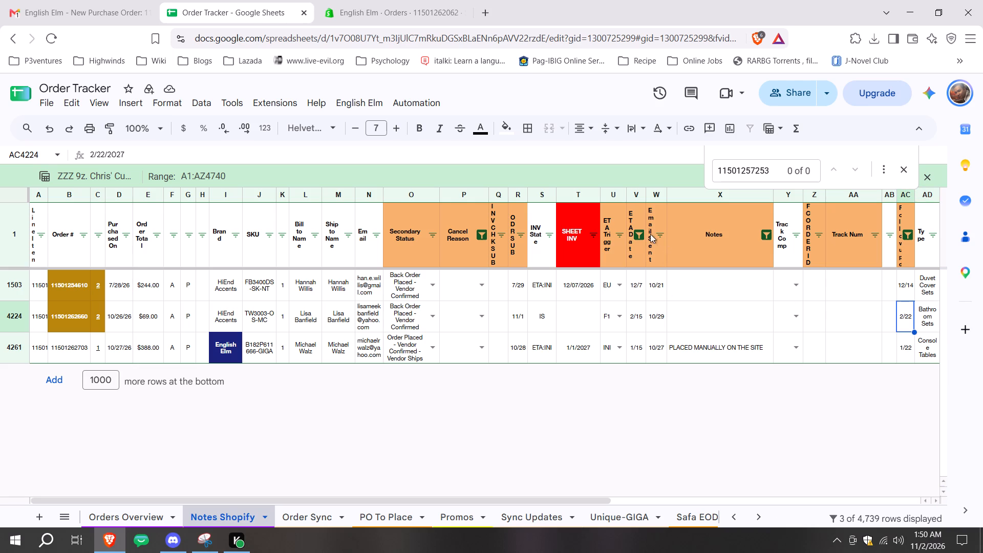
Reset the ETA Date filter so that all 28 values are selected.
{"action": "left_click", "coordinate": [642, 234]}
{"action": "left_click", "coordinate": [491, 390]}
{"action": "scroll", "coordinate": [567, 351], "scroll_direction": "down", "scroll_amount": 5}
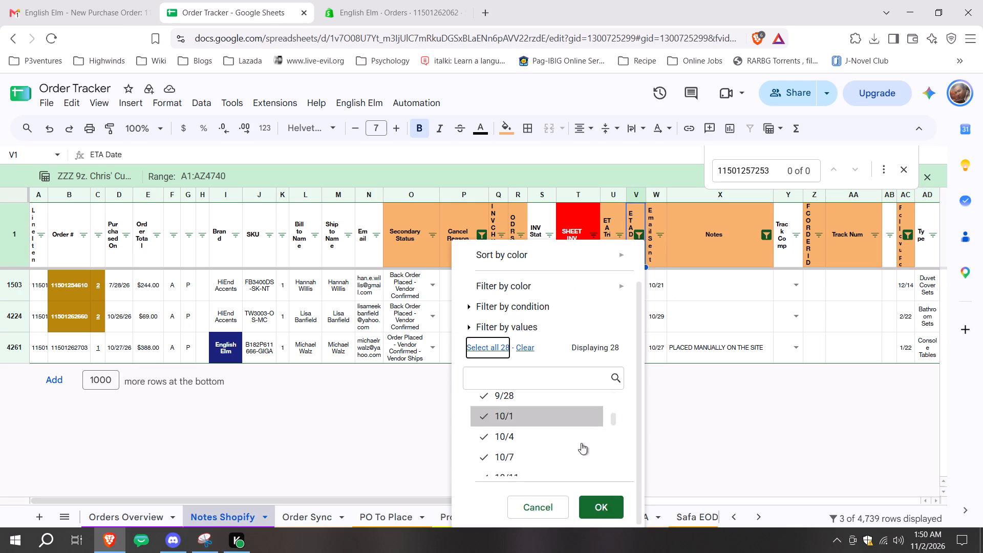
{"action": "left_click", "coordinate": [580, 502]}
{"action": "left_click", "coordinate": [642, 347]}
{"action": "double_click", "coordinate": [644, 350]}
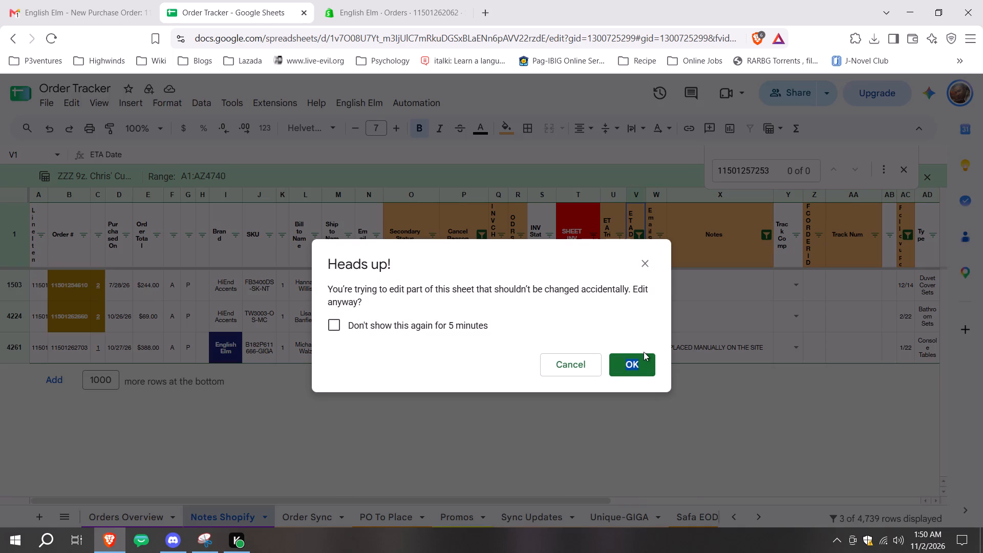
{"action": "left_click", "coordinate": [644, 358]}
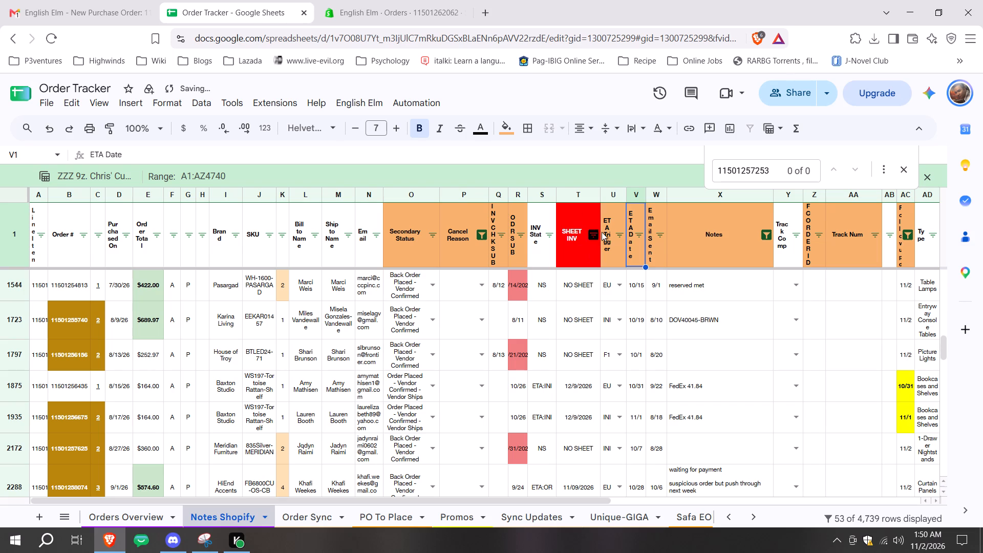
In the SHEET INV filter, clear all values and select the dates from 11/09/2026 through 12/19/2026.
{"action": "left_click", "coordinate": [602, 232]}
{"action": "left_click", "coordinate": [592, 234]}
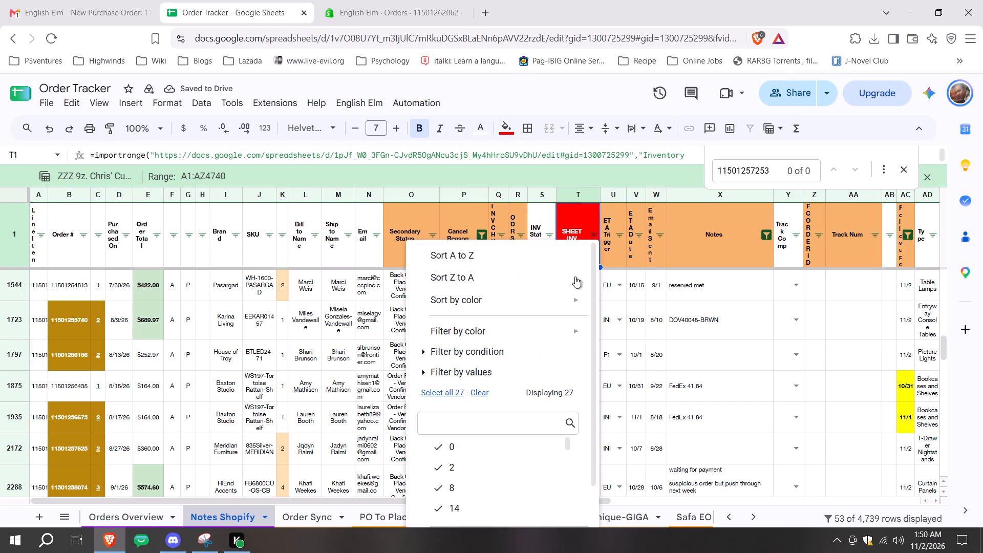
{"action": "left_click", "coordinate": [471, 391]}
{"action": "scroll", "coordinate": [536, 387], "scroll_direction": "down", "scroll_amount": 3}
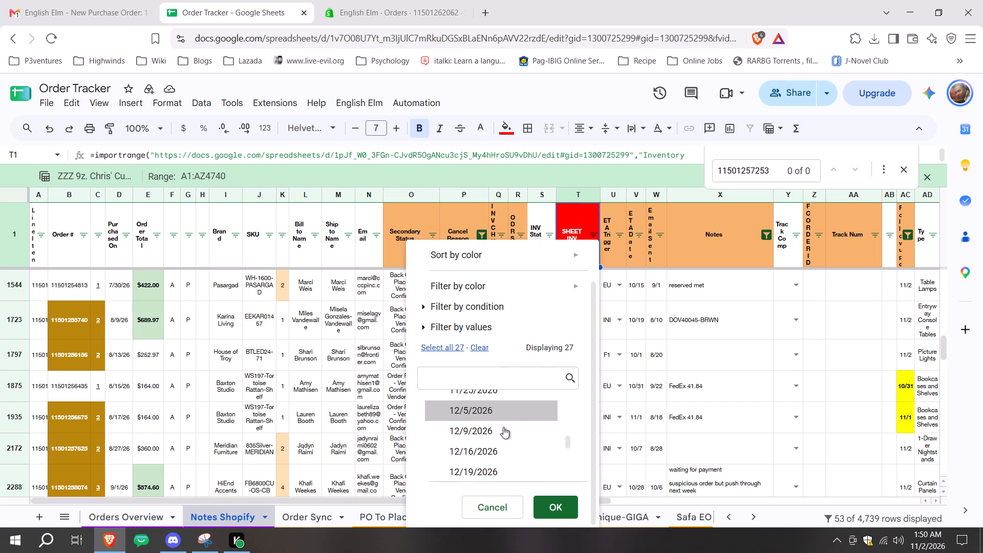
{"action": "left_click", "coordinate": [503, 418]}
{"action": "left_click", "coordinate": [503, 430]}
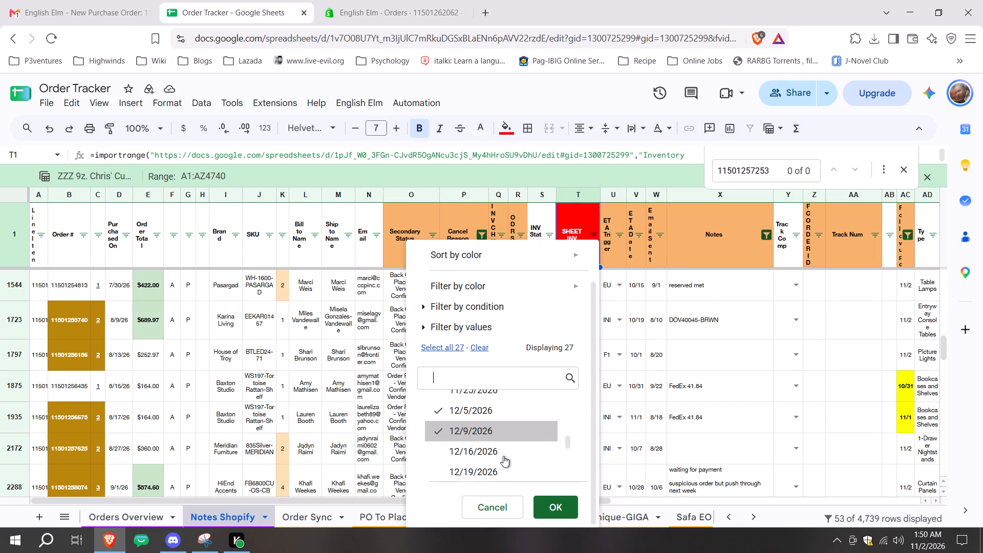
{"action": "left_click", "coordinate": [503, 460]}
{"action": "left_click", "coordinate": [497, 478]}
{"action": "left_click", "coordinate": [501, 456]}
{"action": "left_click", "coordinate": [494, 465]}
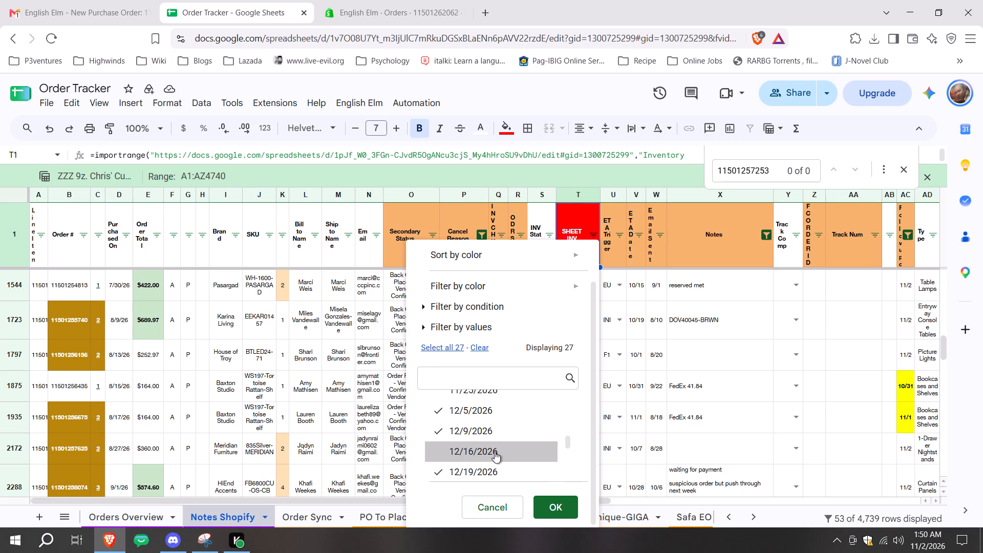
{"action": "left_click", "coordinate": [495, 452]}
{"action": "left_click", "coordinate": [509, 398]}
{"action": "left_click_drag", "start_coordinate": [570, 446], "coordinate": [570, 446]}
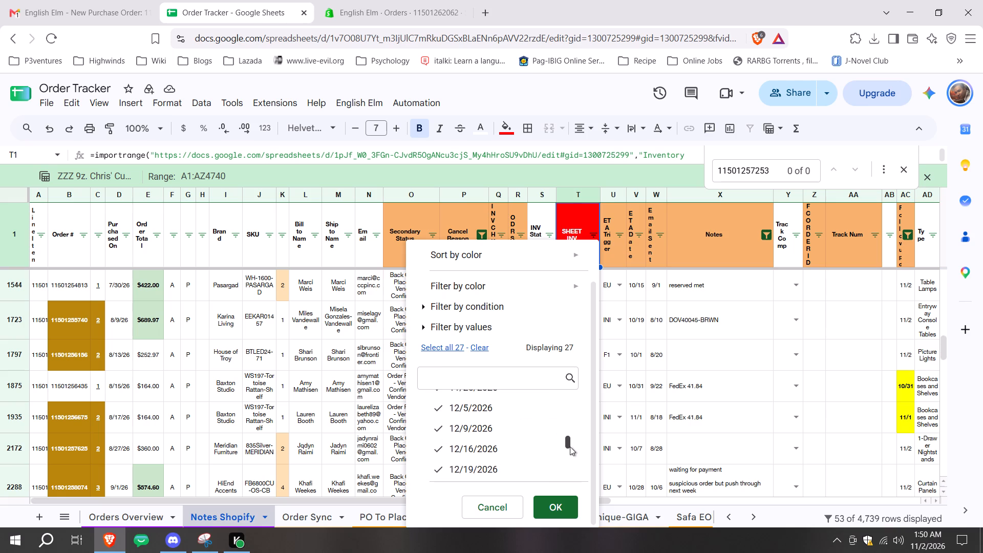
{"action": "left_click_drag", "start_coordinate": [570, 446], "coordinate": [570, 437]}
{"action": "left_click", "coordinate": [533, 435]}
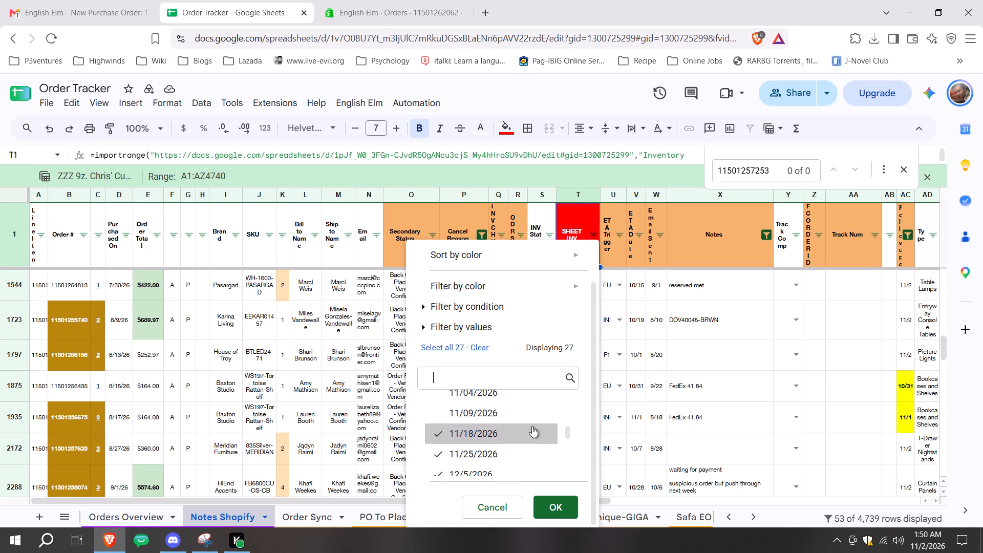
{"action": "left_click", "coordinate": [535, 416]}
Add the dates from 12/27/2026 through 1/30/2027 to the SHEET INV filter selection and apply the filter.
{"action": "left_click_drag", "start_coordinate": [563, 437], "coordinate": [563, 451]}
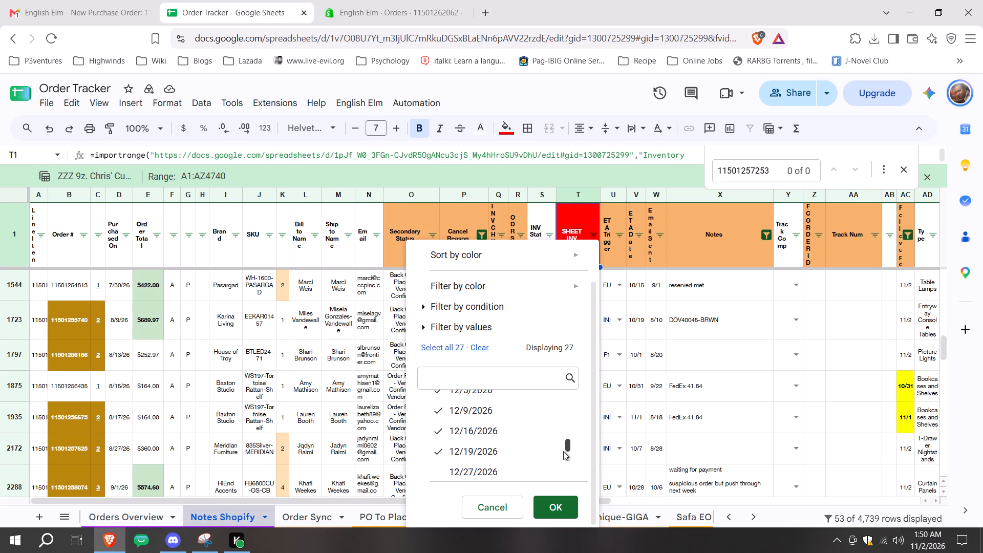
{"action": "left_click_drag", "start_coordinate": [563, 451], "coordinate": [563, 453]}
{"action": "left_click", "coordinate": [530, 446]}
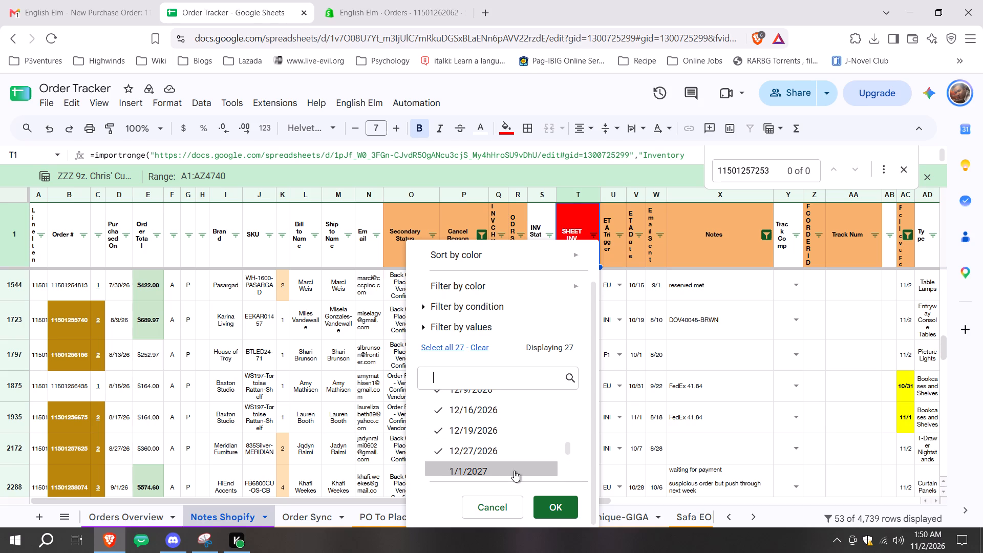
{"action": "left_click", "coordinate": [514, 471]}
{"action": "left_click_drag", "start_coordinate": [568, 453], "coordinate": [570, 464]}
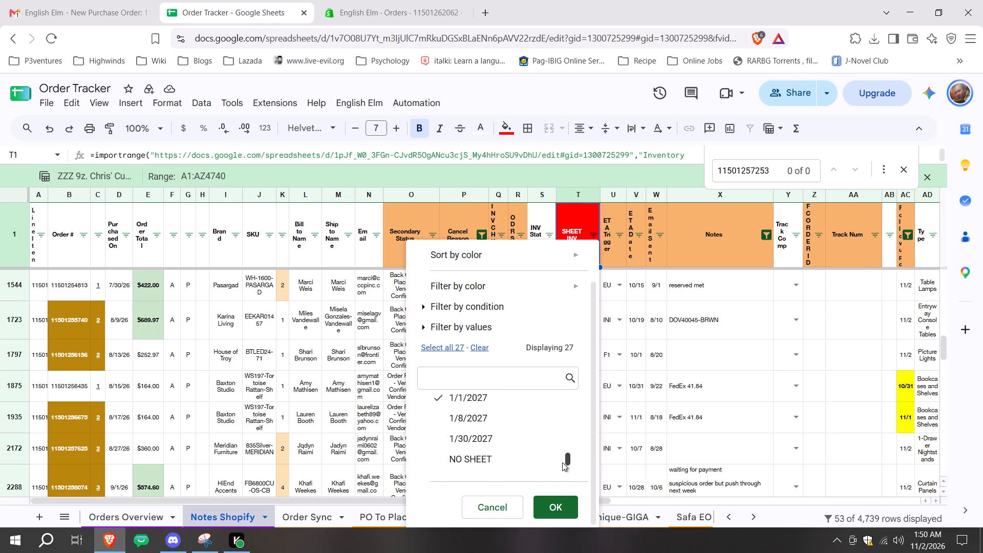
{"action": "left_click", "coordinate": [538, 424]}
{"action": "left_click", "coordinate": [533, 444]}
{"action": "scroll", "coordinate": [544, 424], "scroll_direction": "up", "scroll_amount": 1}
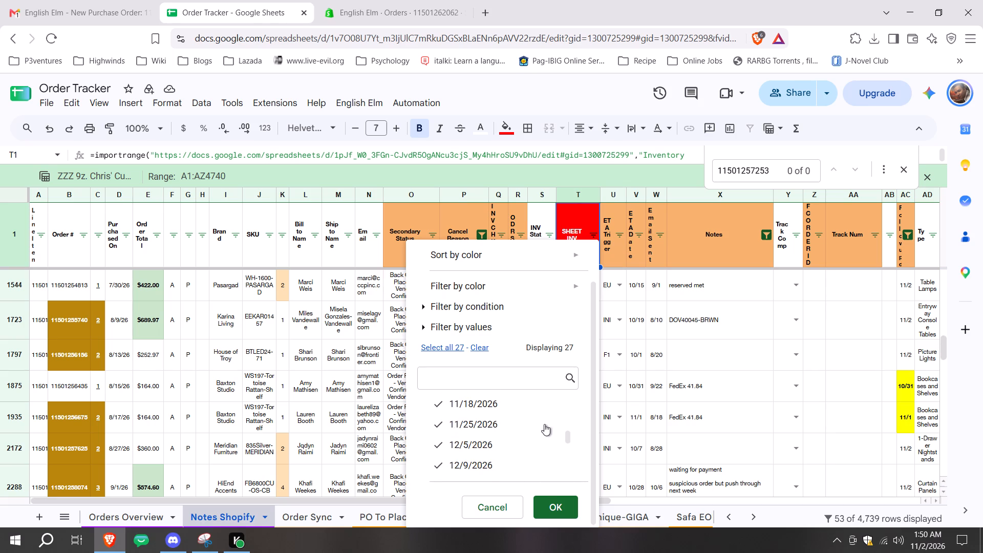
{"action": "scroll", "coordinate": [544, 437], "scroll_direction": "up", "scroll_amount": 1}
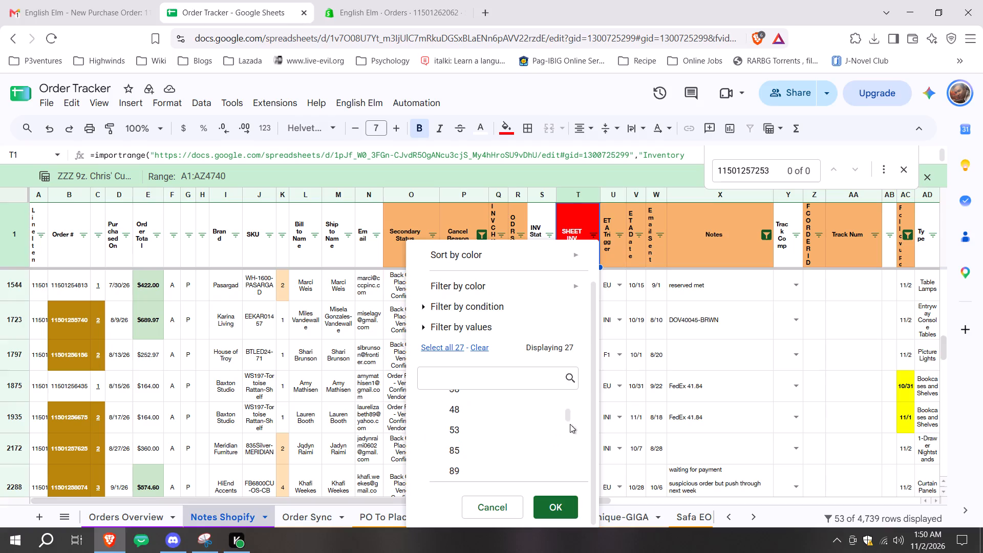
{"action": "left_click_drag", "start_coordinate": [570, 418], "coordinate": [569, 435]}
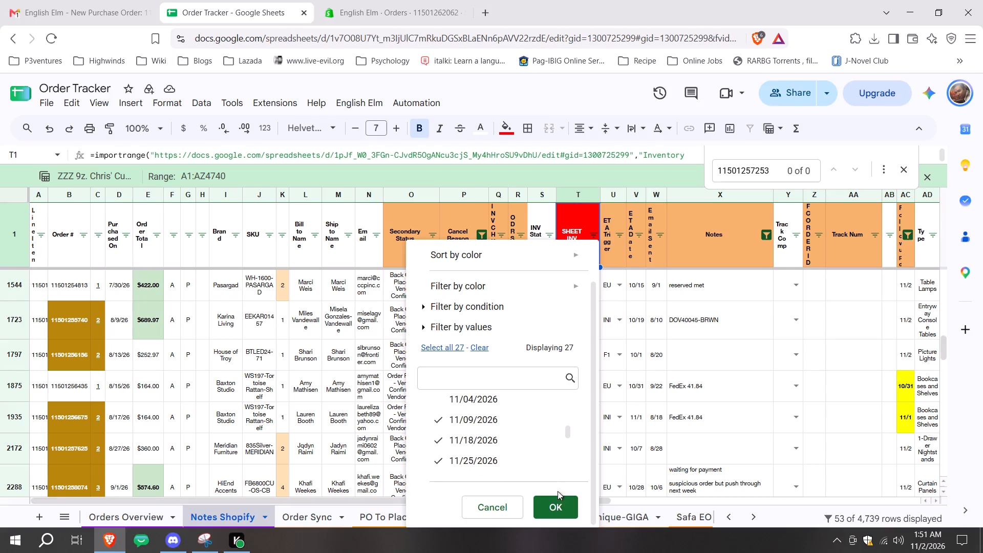
{"action": "left_click", "coordinate": [562, 499]}
{"action": "left_click", "coordinate": [627, 362]}
Fill the ETA Trigger value EU from row 467 down through all the filtered orders.
{"action": "scroll", "coordinate": [638, 363], "scroll_direction": "up", "scroll_amount": 3}
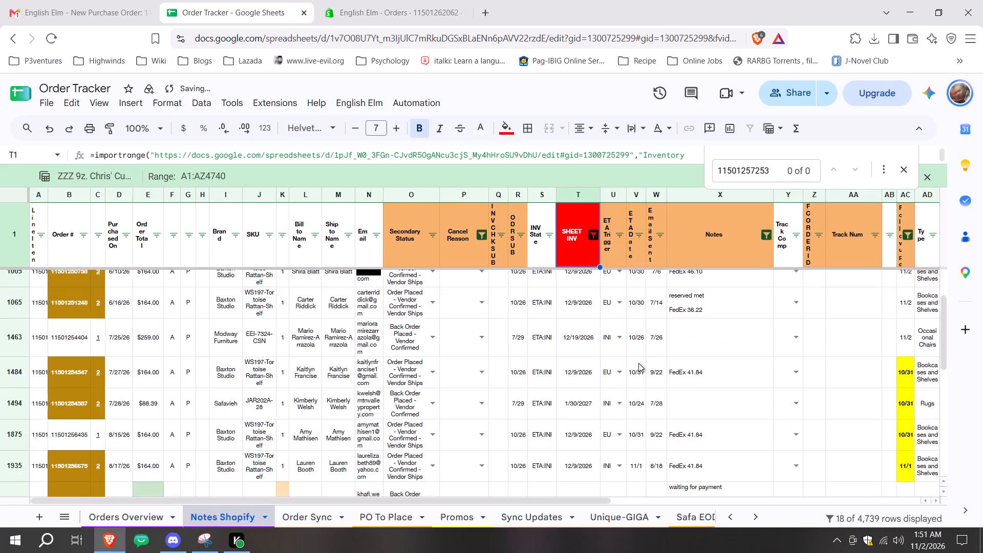
{"action": "scroll", "coordinate": [638, 363], "scroll_direction": "up", "scroll_amount": 8}
{"action": "left_click", "coordinate": [609, 288]}
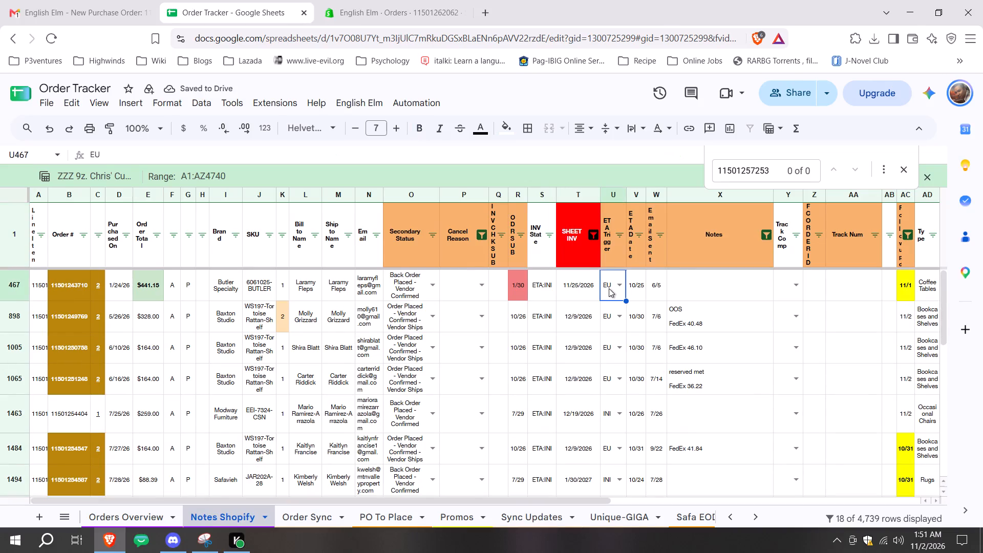
{"action": "key", "text": "ctrl+shift+Down"}
{"action": "key", "text": "ctrl+shift+Down"}
{"action": "key", "text": "ctrl+shift+Down"}
{"action": "key", "text": "ctrl+shift+Down"}
{"action": "key", "text": "ctrl+d"}
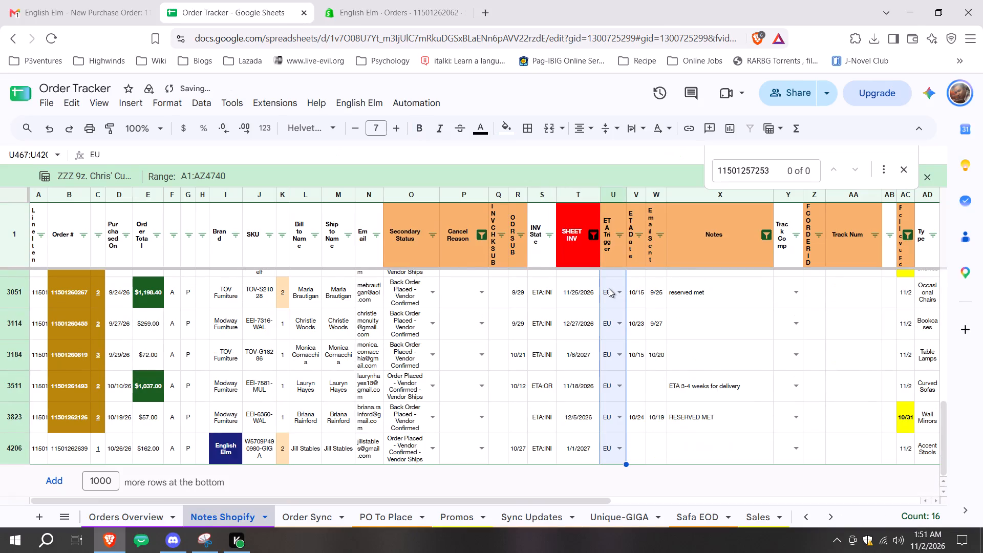
Set the ETA Date of all filtered orders equal to their SHEET INV date and convert the formulas to plain values.
{"action": "scroll", "coordinate": [637, 352], "scroll_direction": "up", "scroll_amount": 10}
{"action": "left_click", "coordinate": [637, 285]}
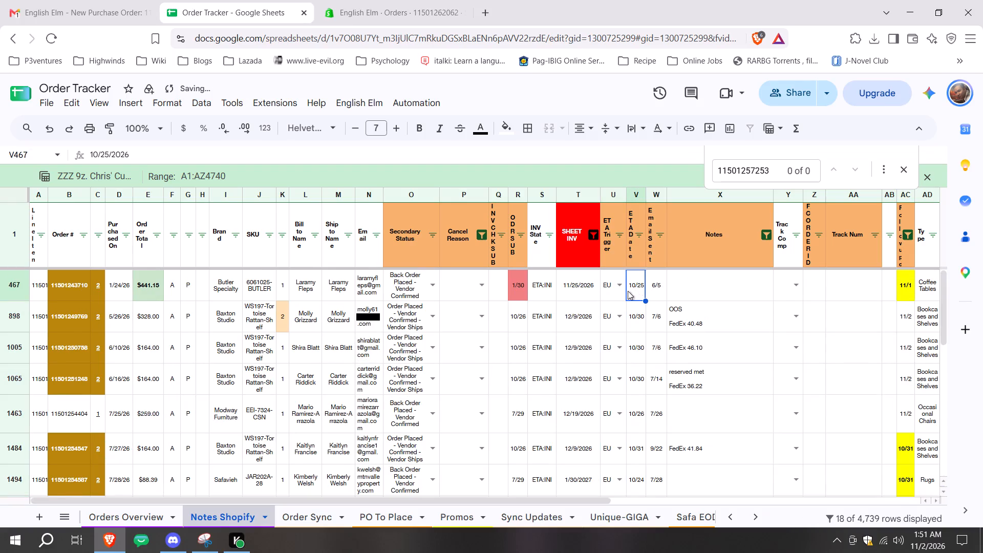
{"action": "key", "text": "equal"}
{"action": "left_click", "coordinate": [583, 291]}
{"action": "key", "text": "Return"}
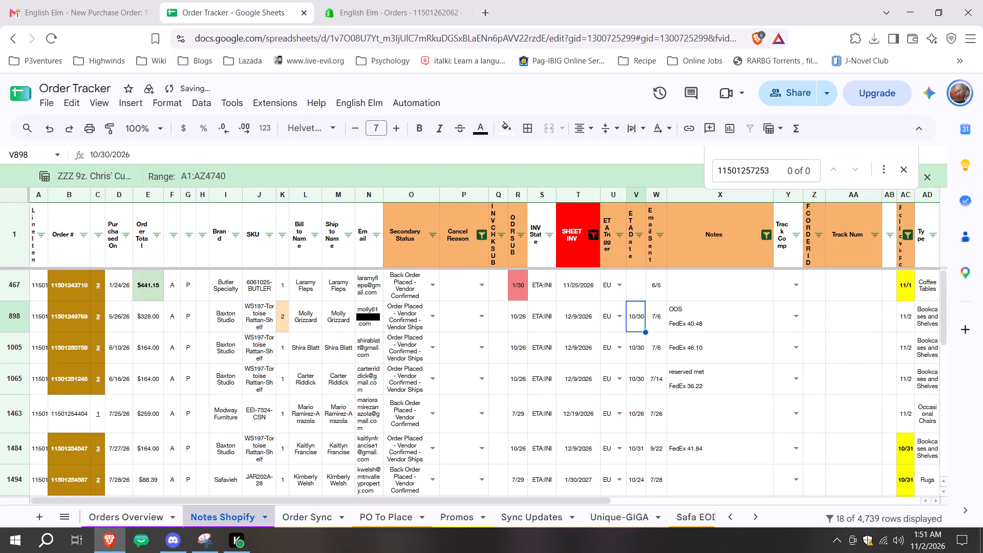
{"action": "key", "text": "Up"}
{"action": "key", "text": "ctrl+shift+Down"}
{"action": "key", "text": "ctrl+shift+Down"}
{"action": "key", "text": "ctrl+shift+Down"}
{"action": "key", "text": "ctrl+shift+Down"}
{"action": "key", "text": "ctrl+shift+Down"}
{"action": "key", "text": "ctrl+shift+Down"}
{"action": "key", "text": "ctrl+shift+Down"}
{"action": "key", "text": "ctrl+shift+Down"}
{"action": "key", "text": "ctrl+shift+Down"}
{"action": "key", "text": "ctrl+shift+Down"}
{"action": "key", "text": "ctrl+shift+Down"}
{"action": "key", "text": "ctrl+shift+Down"}
{"action": "key", "text": "ctrl+d"}
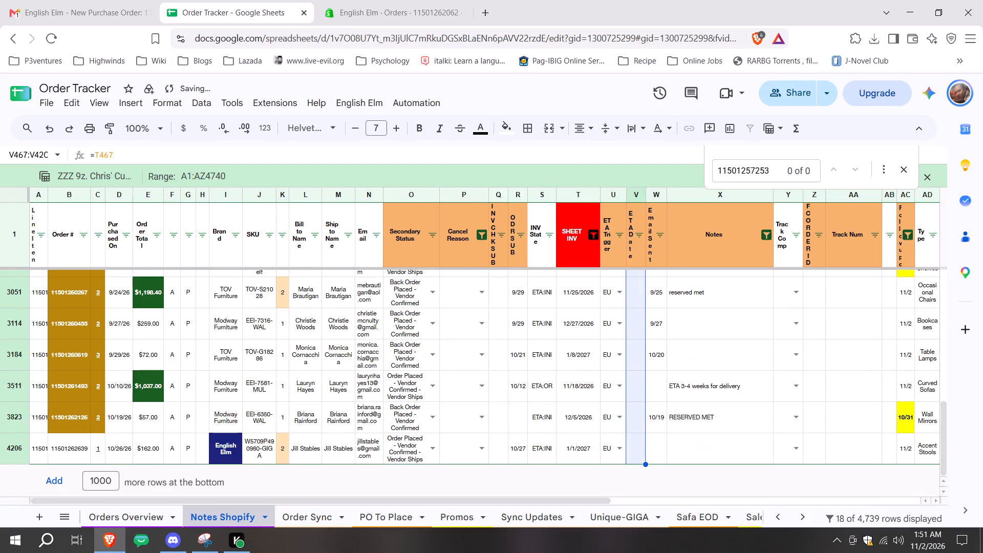
{"action": "scroll", "coordinate": [684, 386], "scroll_direction": "up", "scroll_amount": 10}
{"action": "key", "text": "ctrl+c"}
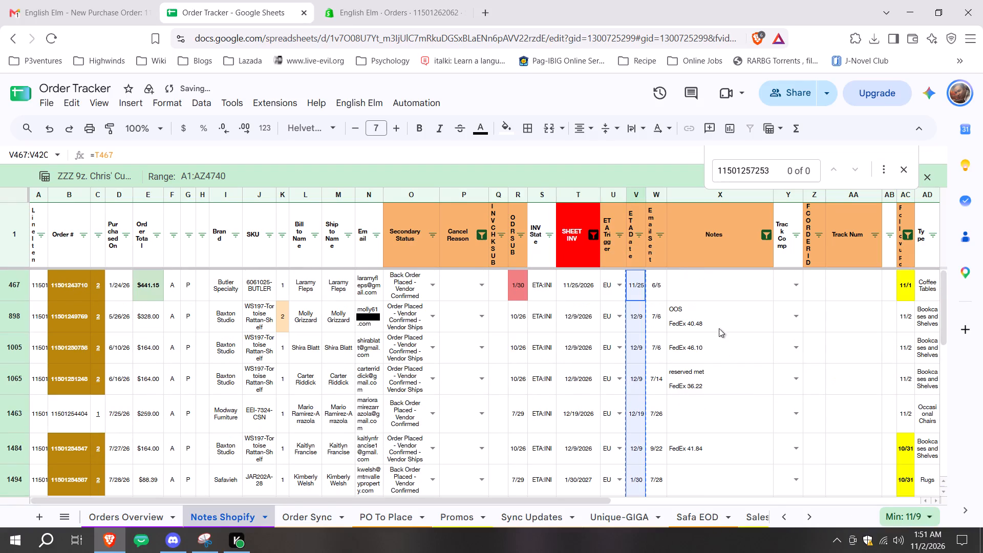
{"action": "key", "text": "ctrl+shift+v"}
Clear the Email Sent dates of all the filtered orders from row 467 down.
{"action": "left_click", "coordinate": [660, 285]}
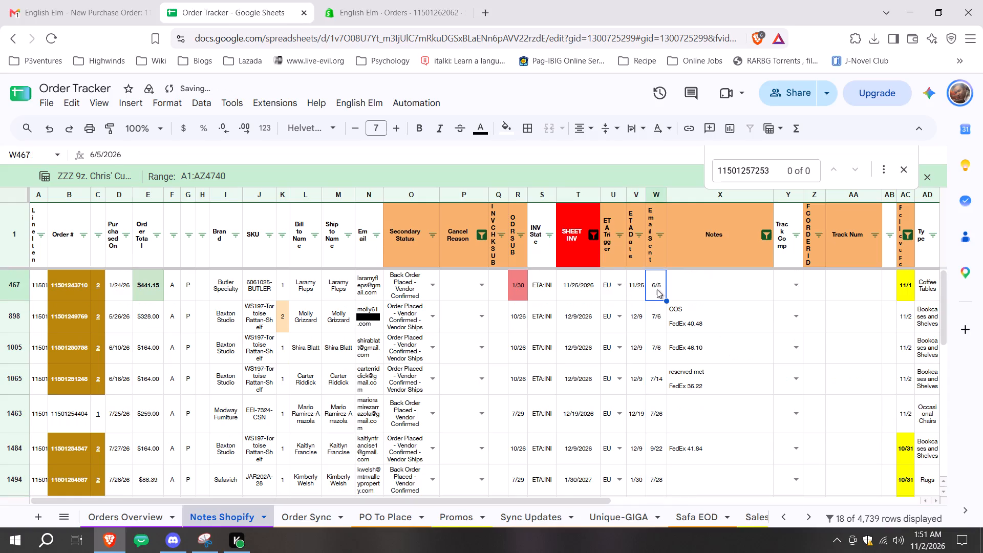
{"action": "key", "text": "ctrl+shift+Down"}
{"action": "key", "text": "ctrl+shift+Down"}
{"action": "key", "text": "ctrl+shift+Down"}
{"action": "key", "text": "ctrl+shift+Down"}
{"action": "key", "text": "ctrl+shift+Down"}
{"action": "key", "text": "ctrl+shift+Down"}
{"action": "key", "text": "ctrl+shift+Down"}
{"action": "key", "text": "ctrl+shift+Down"}
{"action": "key", "text": "Delete"}
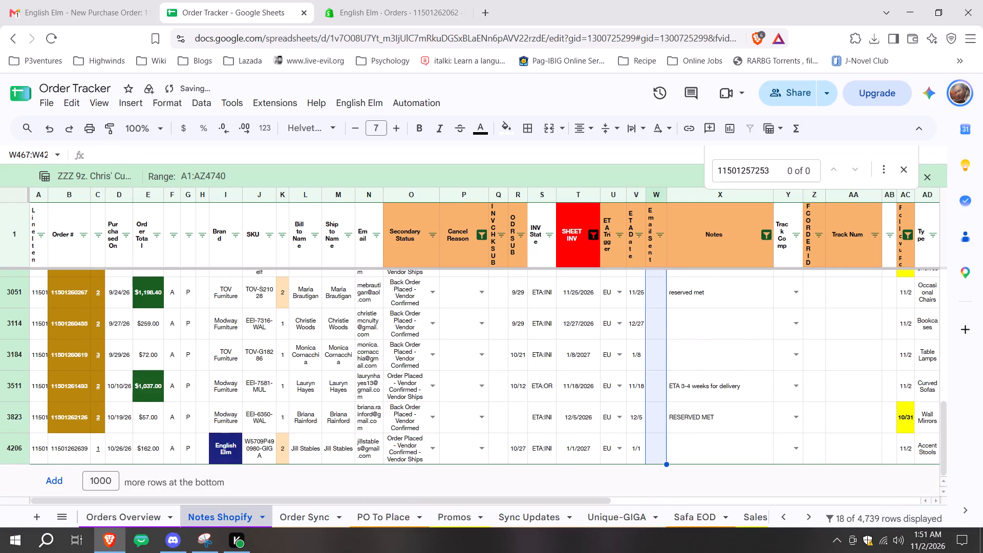
Set the follow-up dates of all filtered orders to their ETA Date plus 7 days and convert the formulas to plain values.
{"action": "scroll", "coordinate": [674, 274], "scroll_direction": "up", "scroll_amount": 9}
{"action": "left_click", "coordinate": [640, 287]}
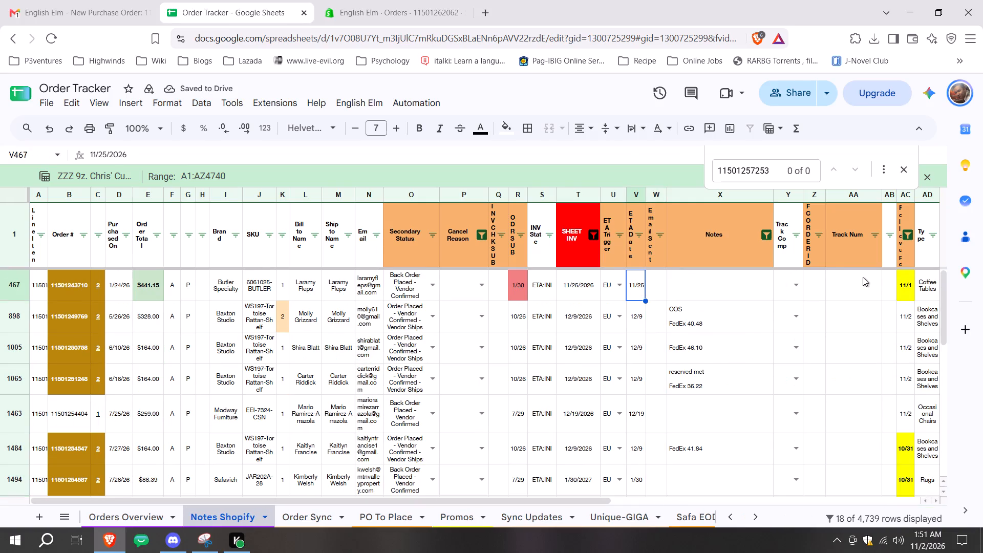
{"action": "left_click", "coordinate": [909, 297]}
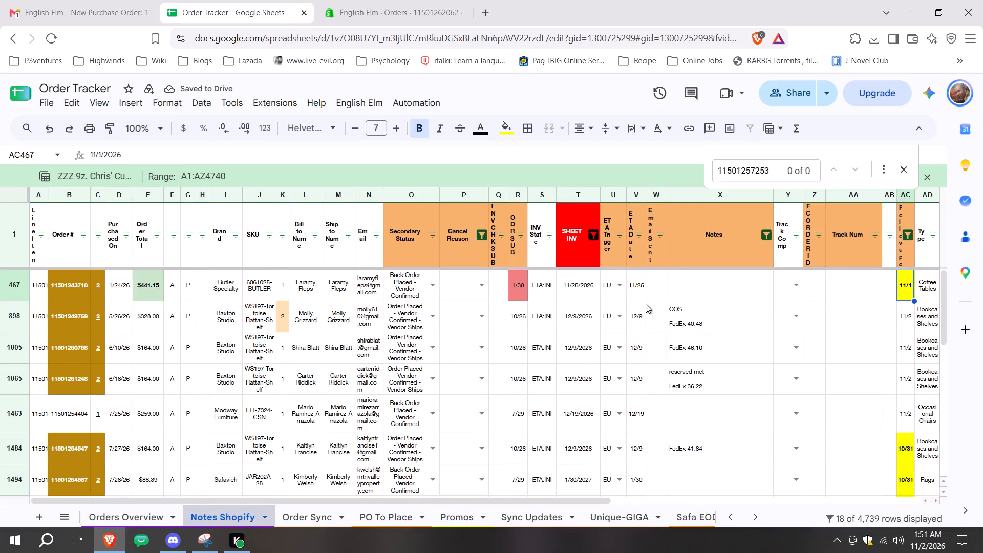
{"action": "key", "text": "equal"}
{"action": "left_click", "coordinate": [637, 277]}
{"action": "type", "text": "+7"}
{"action": "key", "text": "Return"}
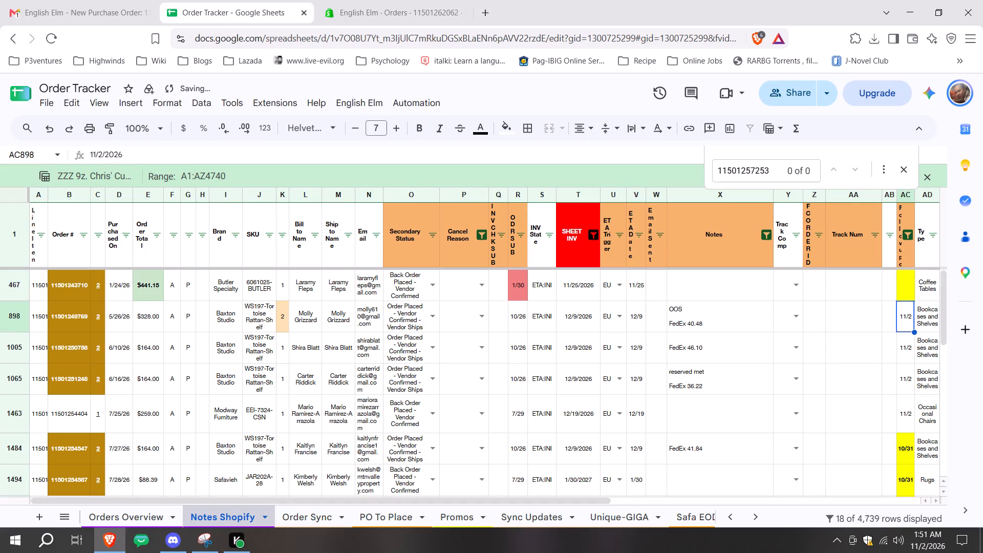
{"action": "key", "text": "Up"}
{"action": "key", "text": "ctrl+shift+Down"}
{"action": "key", "text": "ctrl+d"}
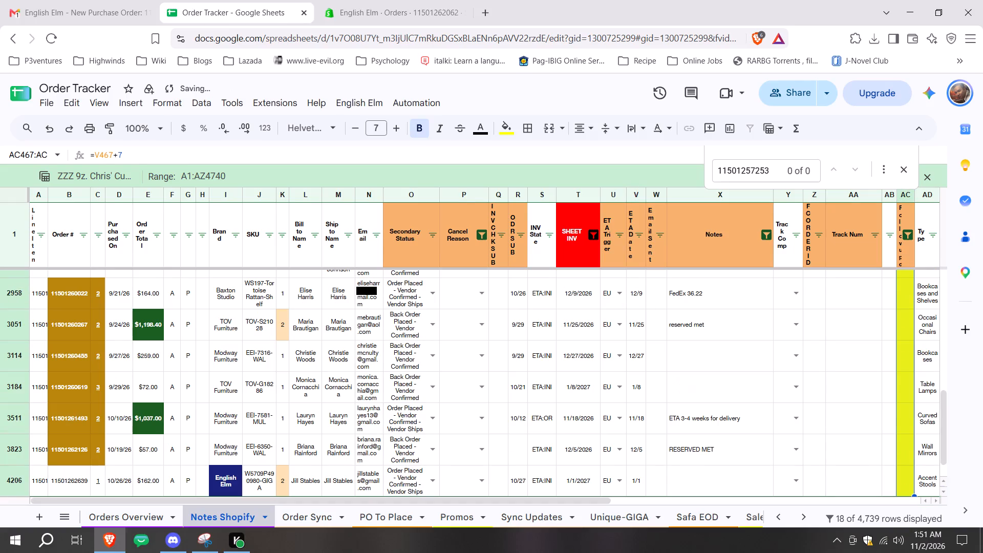
{"action": "key", "text": "ctrl+c"}
{"action": "key", "text": "ctrl+shift+v"}
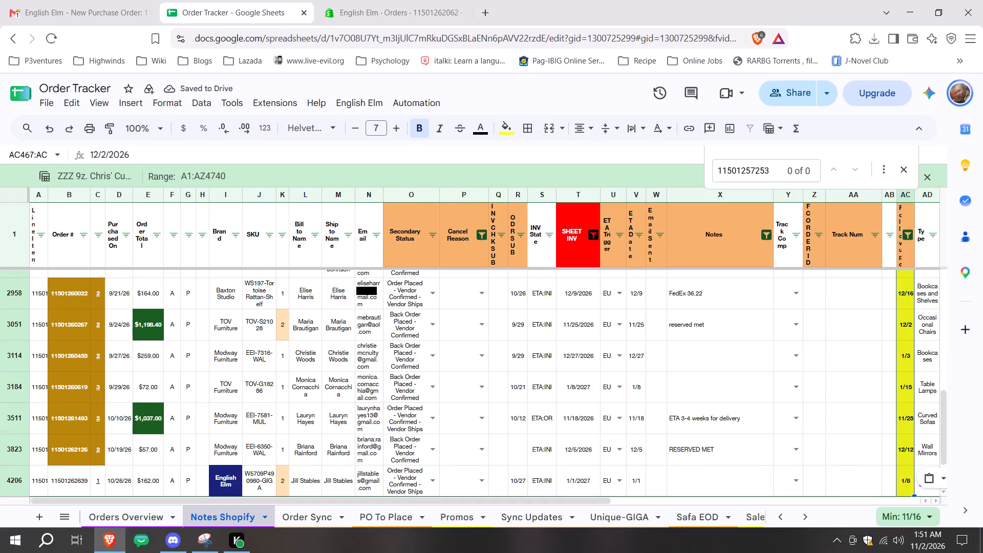
{"action": "scroll", "coordinate": [982, 309], "scroll_direction": "up", "scroll_amount": 2}
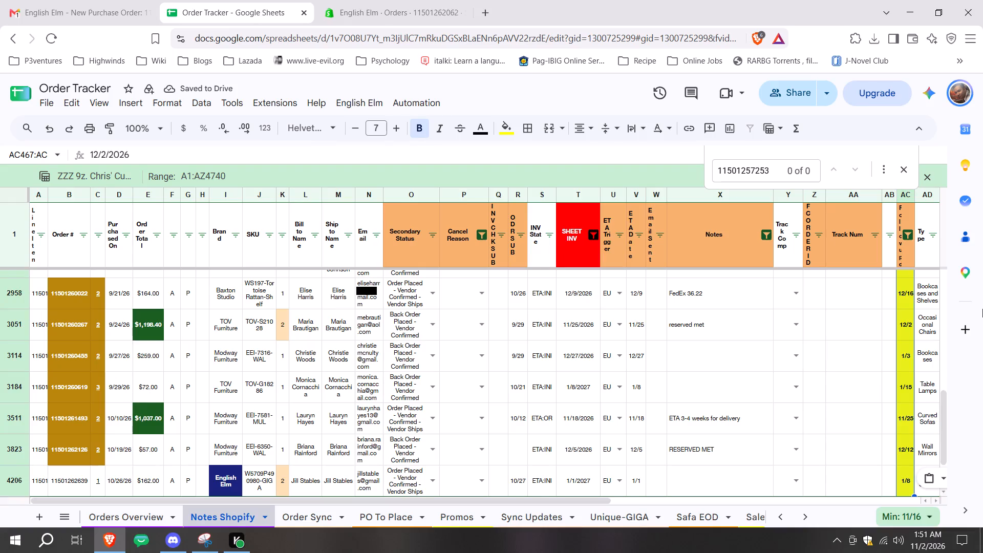
{"action": "scroll", "coordinate": [982, 309], "scroll_direction": "up", "scroll_amount": 7}
{"action": "scroll", "coordinate": [885, 304], "scroll_direction": "up", "scroll_amount": 5}
{"action": "left_click", "coordinate": [901, 290]}
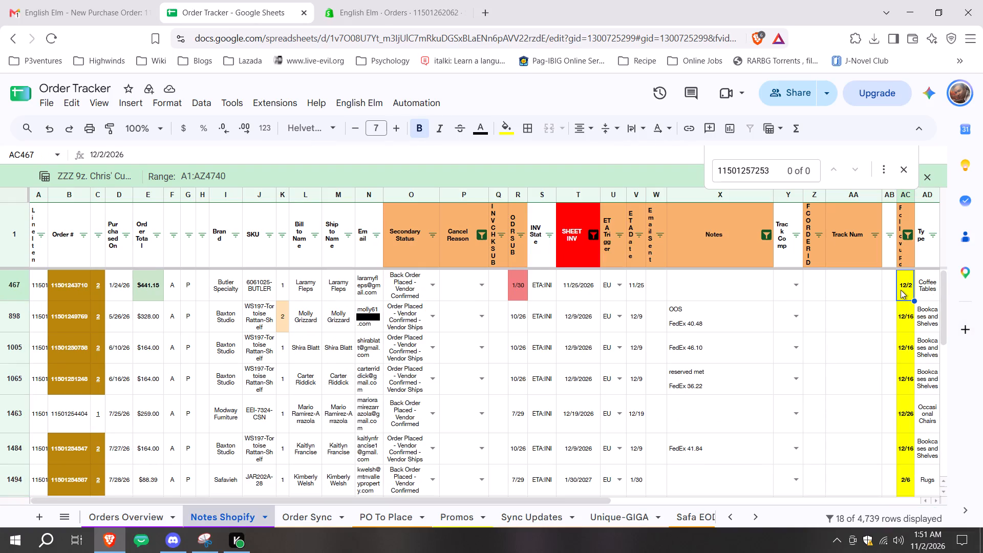
{"action": "left_click", "coordinate": [904, 323]}
{"action": "left_click", "coordinate": [912, 380]}
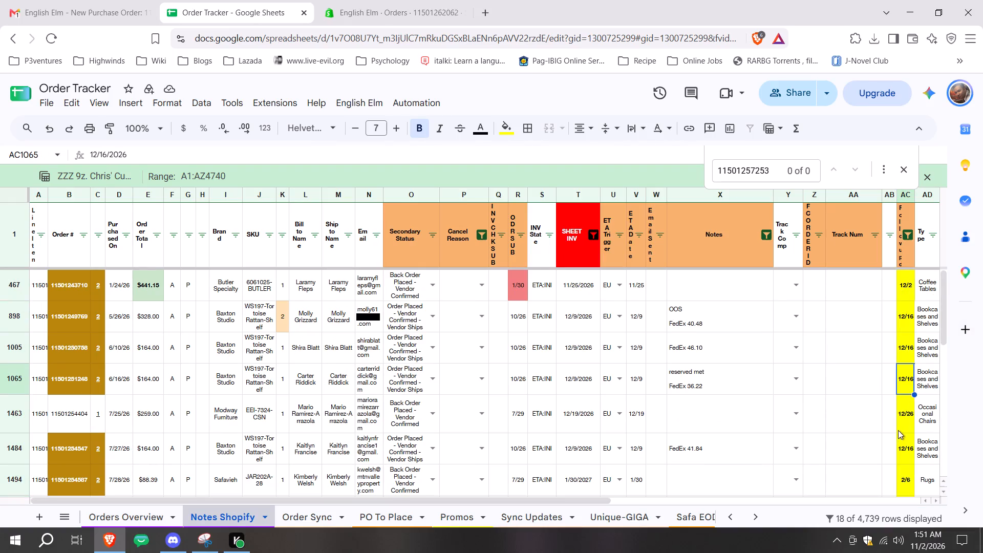
Reset the SHEET INV column filter to show all values again, accepting the edit to the protected range, and review the remaining due orders.
{"action": "scroll", "coordinate": [896, 456], "scroll_direction": "down", "scroll_amount": 4}
{"action": "scroll", "coordinate": [704, 343], "scroll_direction": "up", "scroll_amount": 5}
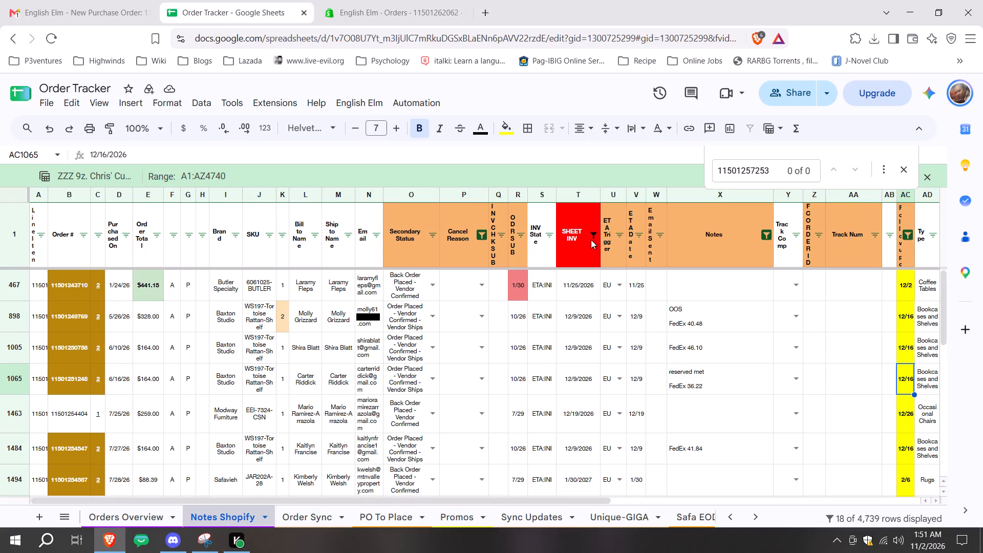
{"action": "left_click", "coordinate": [590, 234]}
{"action": "left_click", "coordinate": [448, 393]}
{"action": "scroll", "coordinate": [477, 344], "scroll_direction": "down", "scroll_amount": 5}
{"action": "left_click", "coordinate": [555, 494]}
{"action": "left_click", "coordinate": [562, 504]}
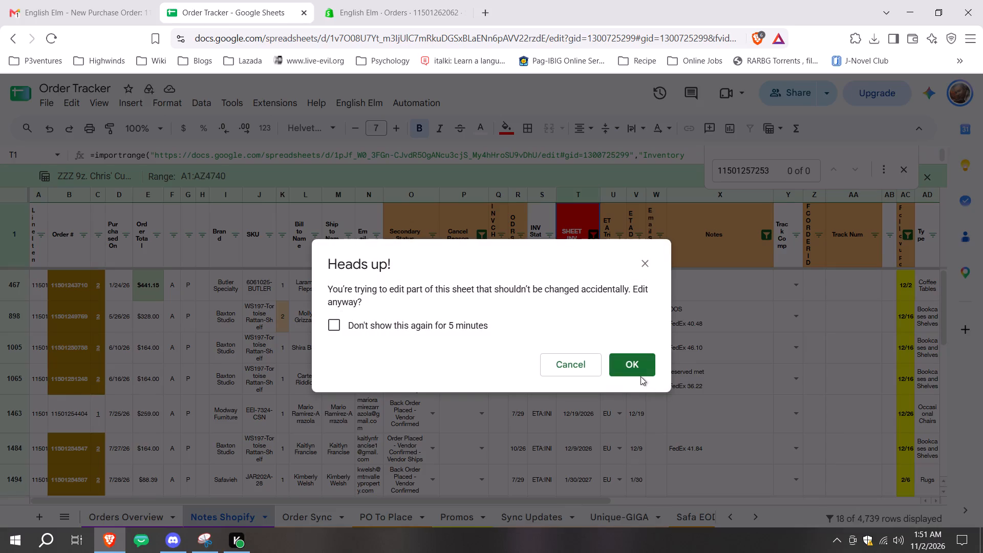
{"action": "left_click", "coordinate": [639, 375]}
{"action": "scroll", "coordinate": [648, 352], "scroll_direction": "down", "scroll_amount": 9}
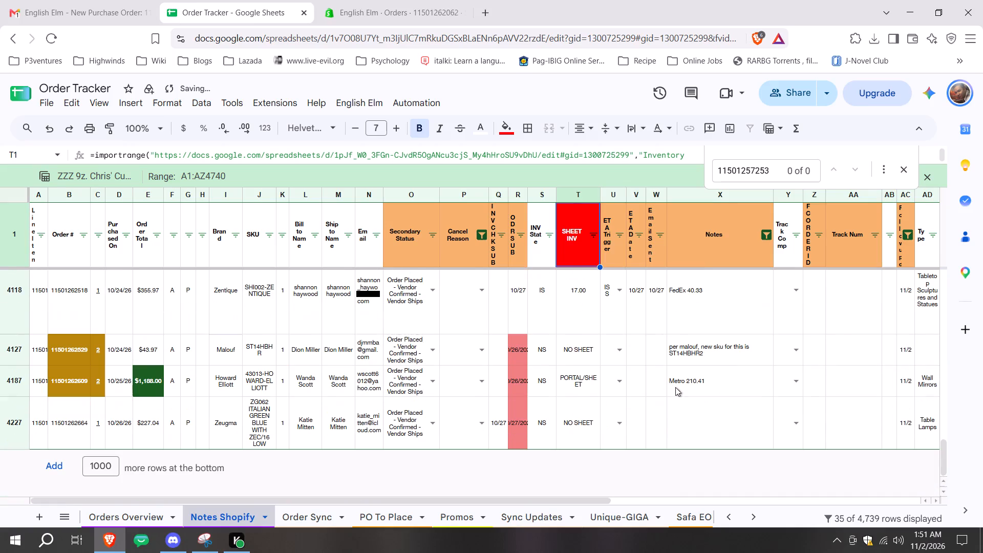
{"action": "scroll", "coordinate": [728, 417], "scroll_direction": "up", "scroll_amount": 16}
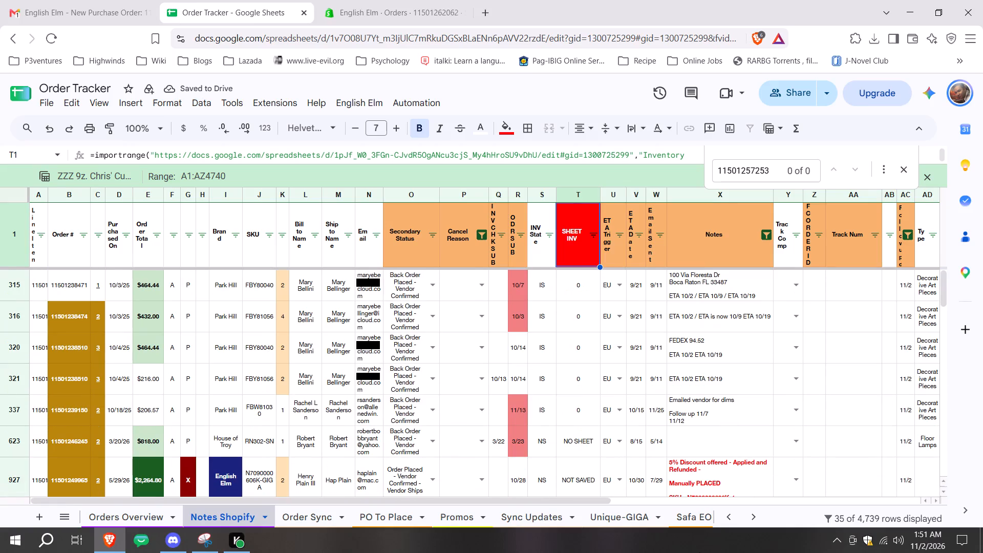
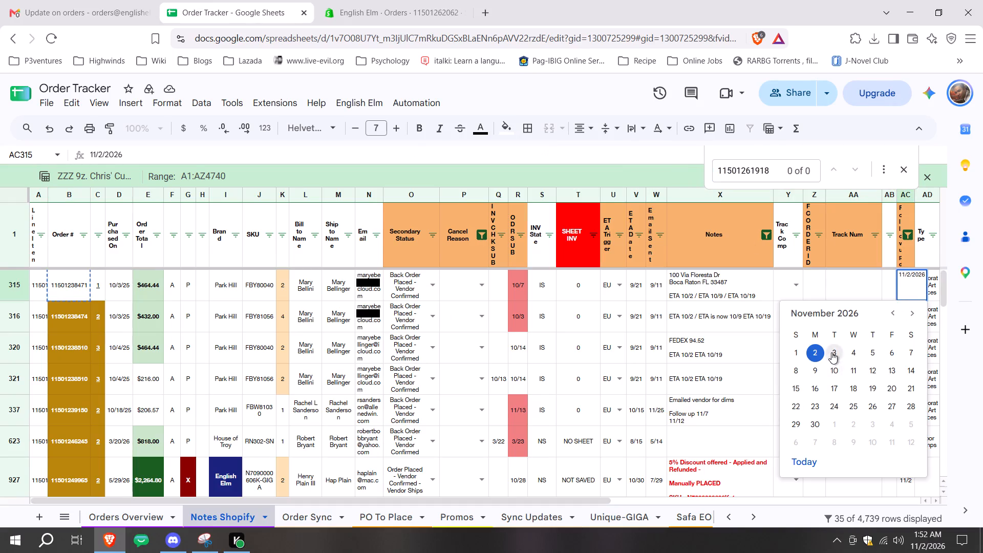
Set the follow-up date to 11/3/2026 for the five Park Hill orders in rows 315 to 337.
{"action": "left_click", "coordinate": [831, 352]}
{"action": "key", "text": "shift+Down"}
{"action": "key", "text": "shift+Down"}
{"action": "key", "text": "shift+Down"}
{"action": "key", "text": "shift+Down"}
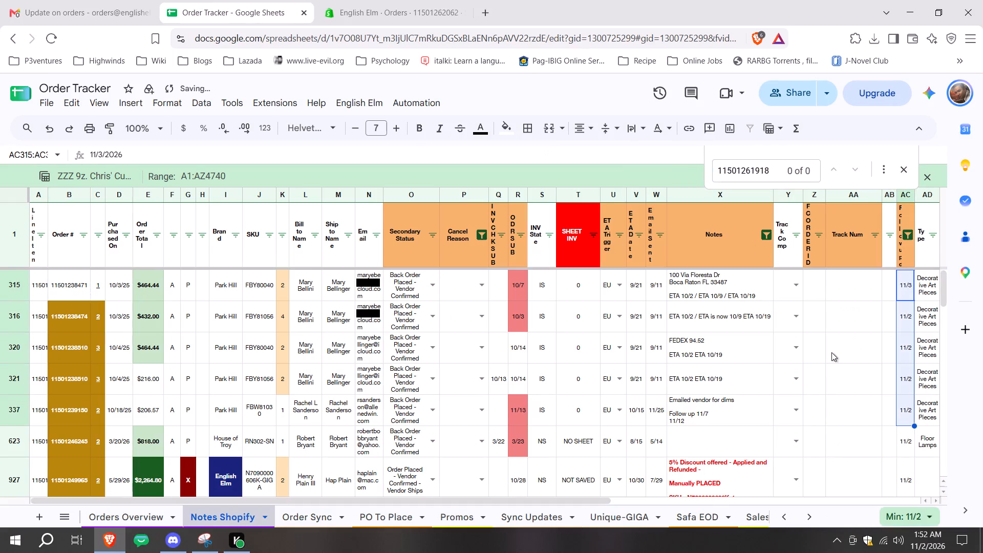
{"action": "key", "text": "ctrl+d"}
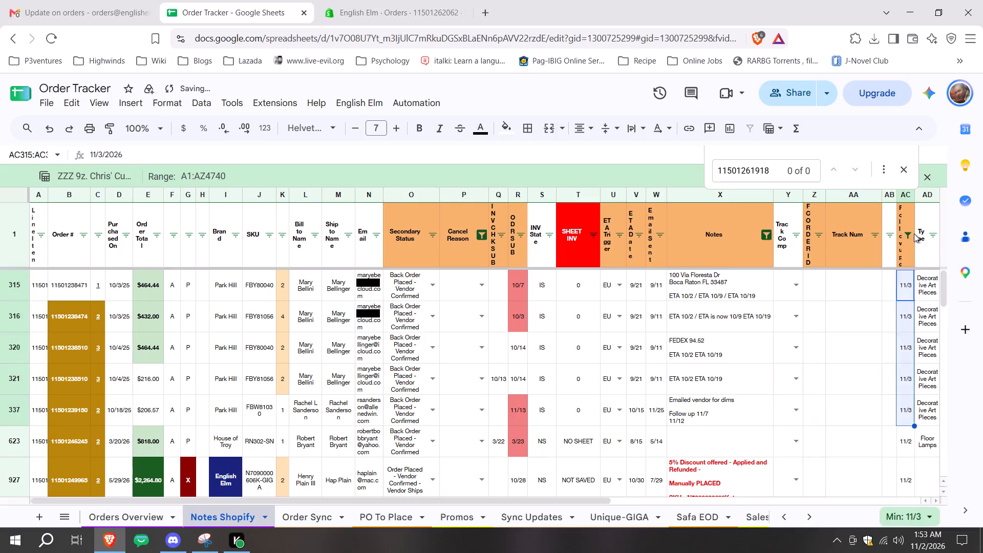
Reapply the filter on the Follow up date column.
{"action": "left_click", "coordinate": [914, 233]}
{"action": "left_click", "coordinate": [884, 467]}
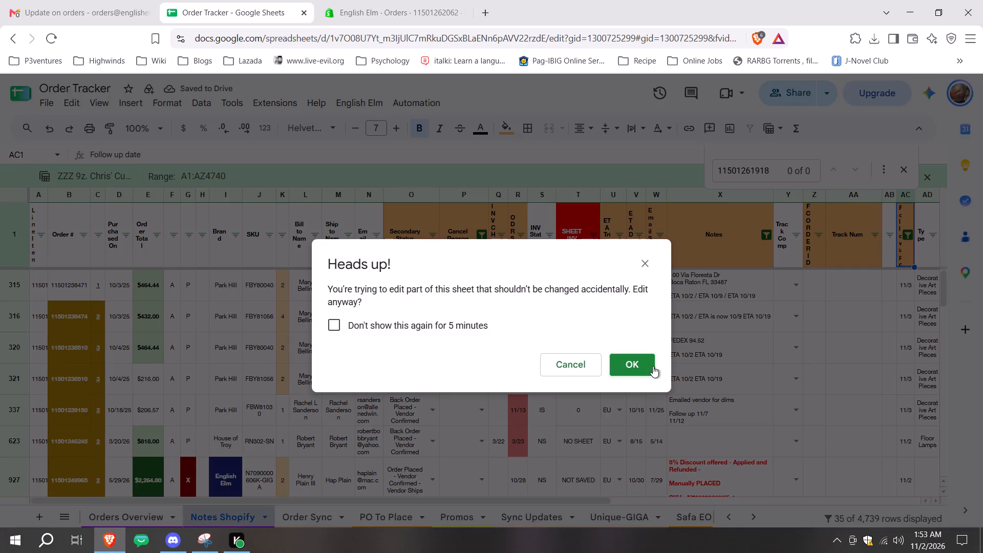
Reapply the Follow up date filter to the order list, accepting the edit to the protected part of the sheet.
{"action": "left_click", "coordinate": [651, 366]}
Check the notes of the English Elm order in row 927 and open the GIGAB2B site in a new tab.
{"action": "scroll", "coordinate": [775, 471], "scroll_direction": "up", "scroll_amount": 2}
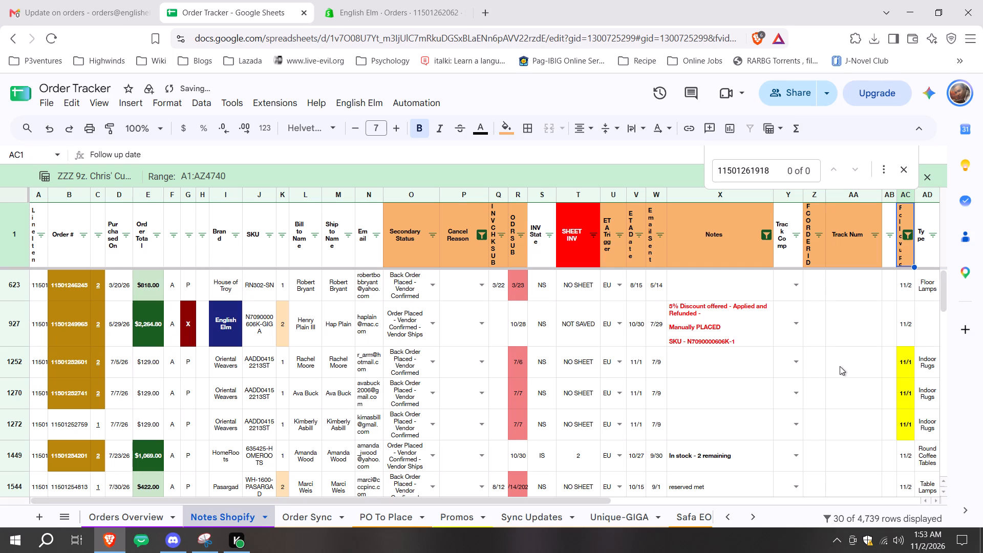
{"action": "scroll", "coordinate": [840, 366], "scroll_direction": "up", "scroll_amount": 1}
{"action": "left_click", "coordinate": [722, 333]}
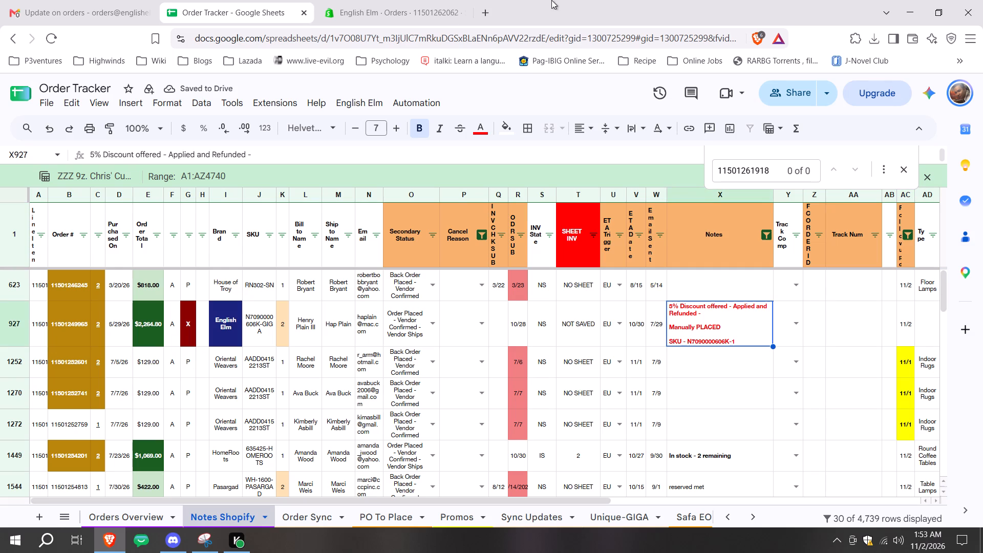
{"action": "left_click", "coordinate": [488, 7]}
{"action": "type", "text": "gi"}
{"action": "key", "text": "Return"}
{"action": "left_click", "coordinate": [227, 0]}
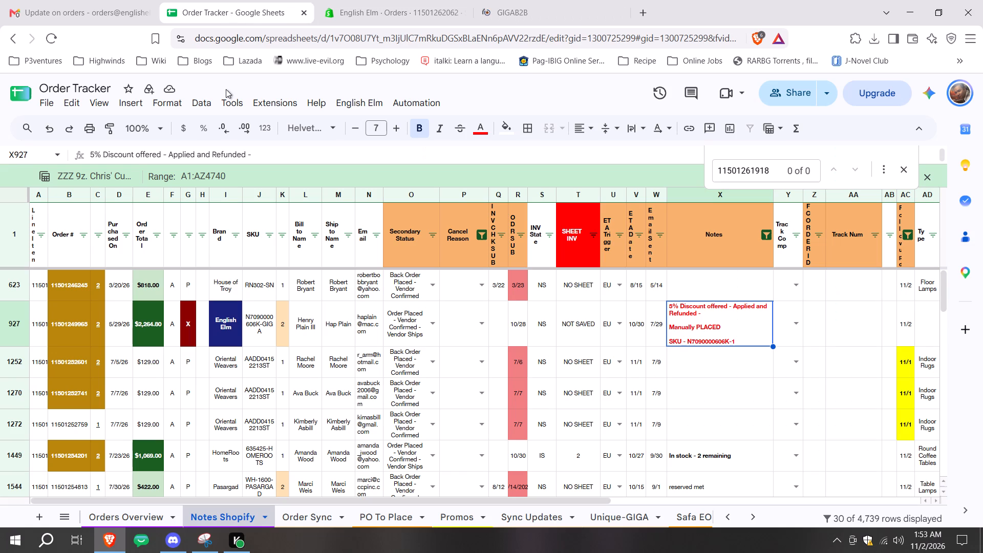
{"action": "left_click", "coordinate": [243, 327]}
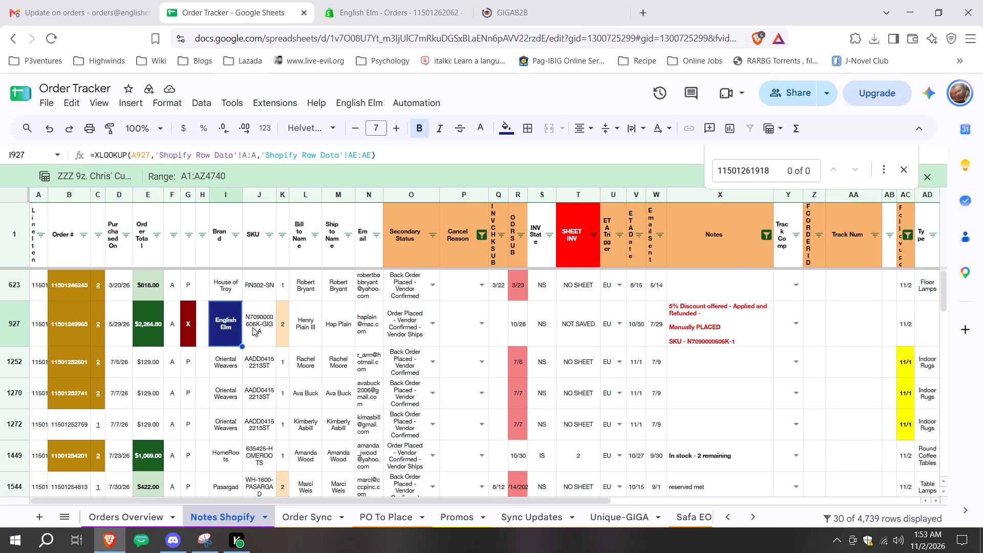
{"action": "left_click", "coordinate": [252, 327]}
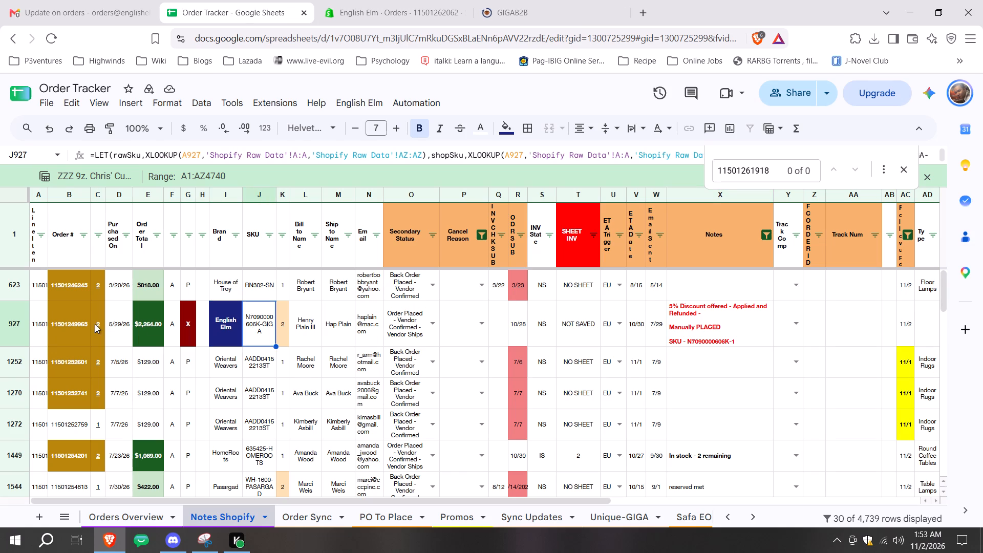
{"action": "left_click", "coordinate": [77, 327]}
{"action": "key", "text": "ctrl+c"}
{"action": "left_click", "coordinate": [588, 0]}
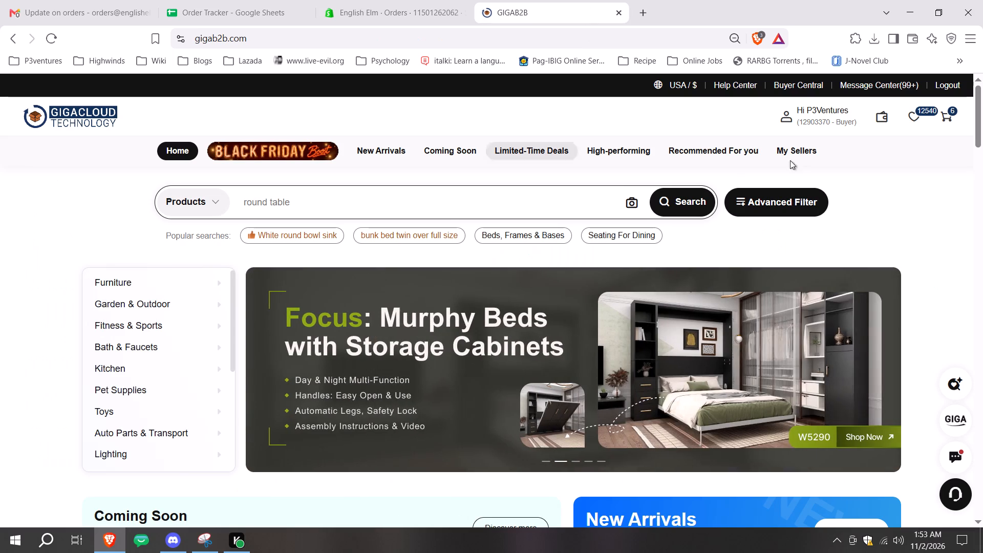
{"action": "left_click", "coordinate": [829, 167]}
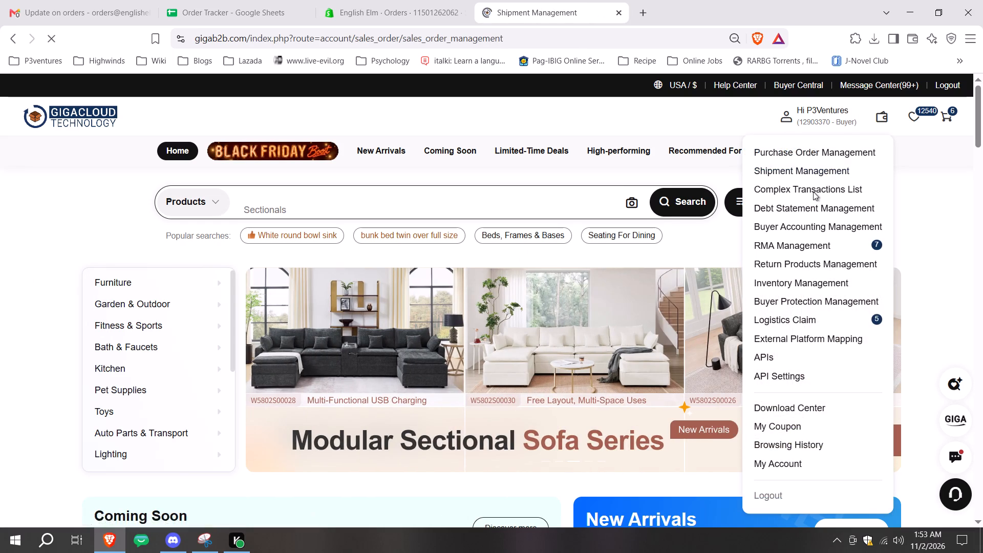
{"action": "left_click", "coordinate": [190, 358]}
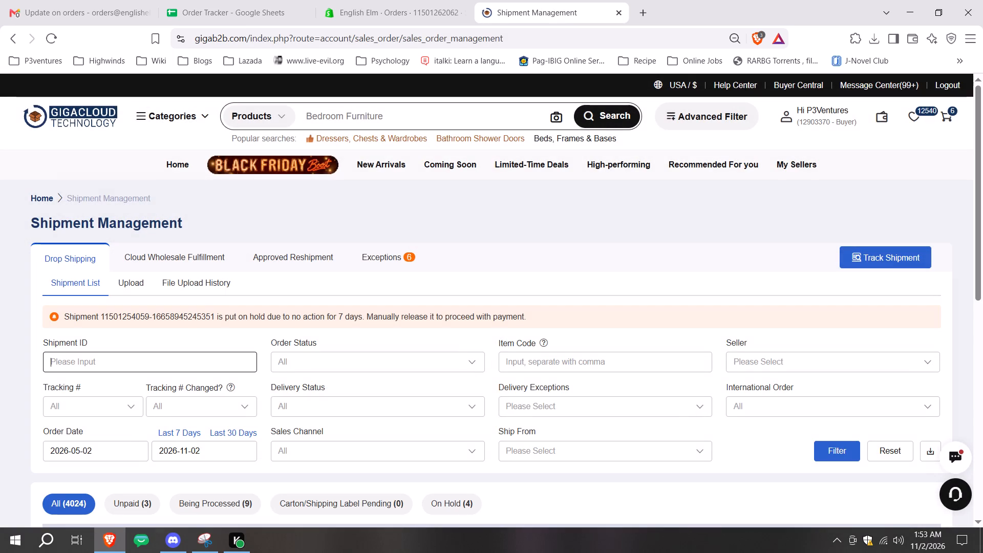
{"action": "key", "text": "ctrl+v"}
{"action": "left_click", "coordinate": [832, 453]}
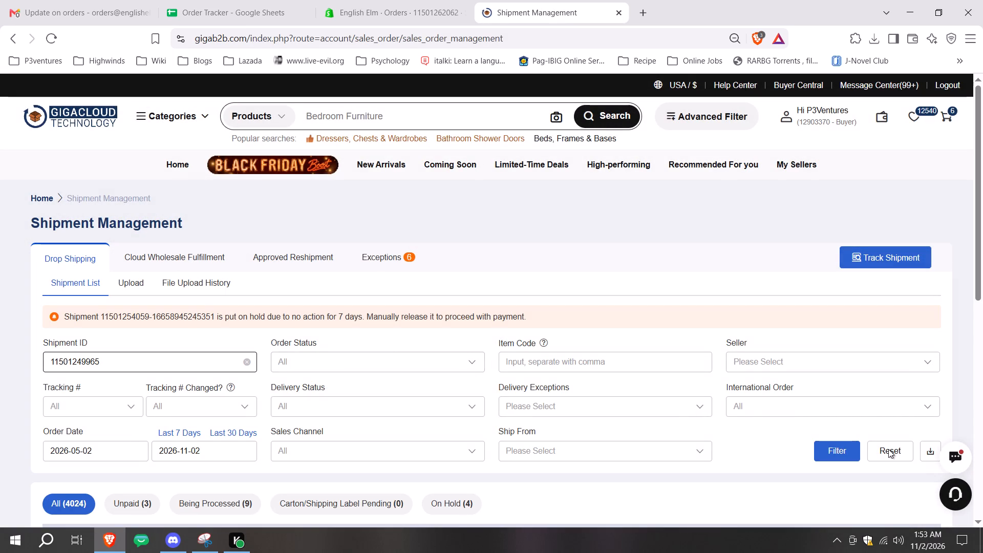
{"action": "scroll", "coordinate": [517, 242], "scroll_direction": "down", "scroll_amount": 2}
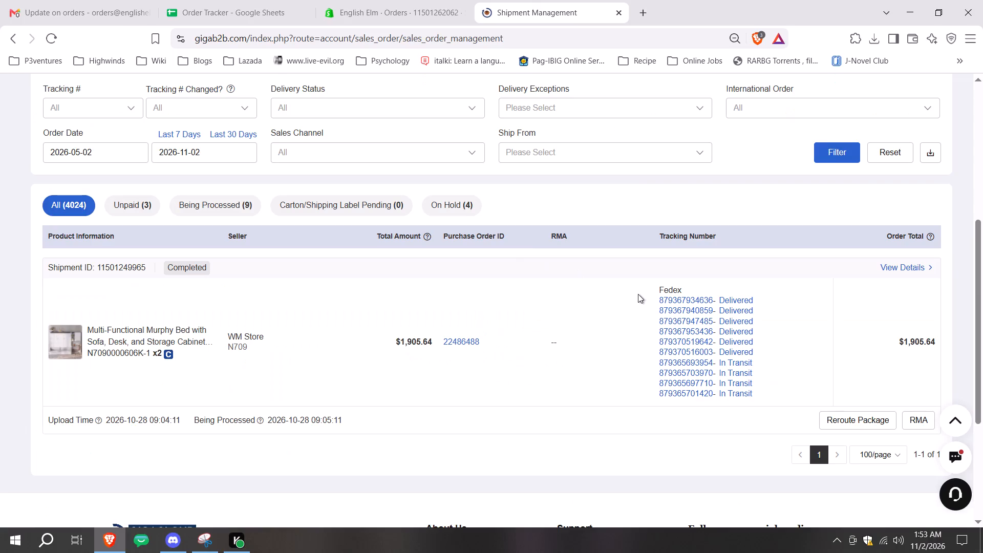
{"action": "left_click", "coordinate": [216, 0]}
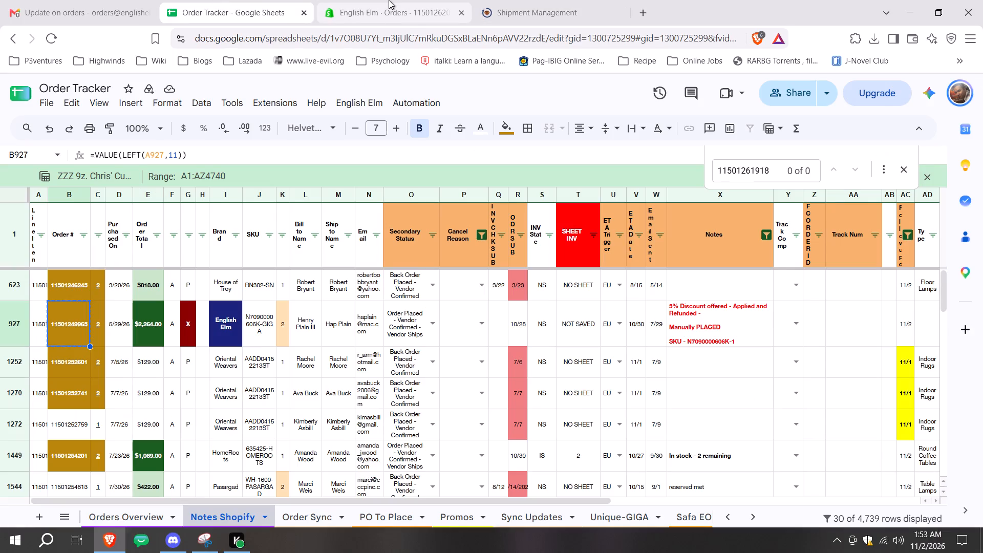
{"action": "left_click", "coordinate": [389, 0]}
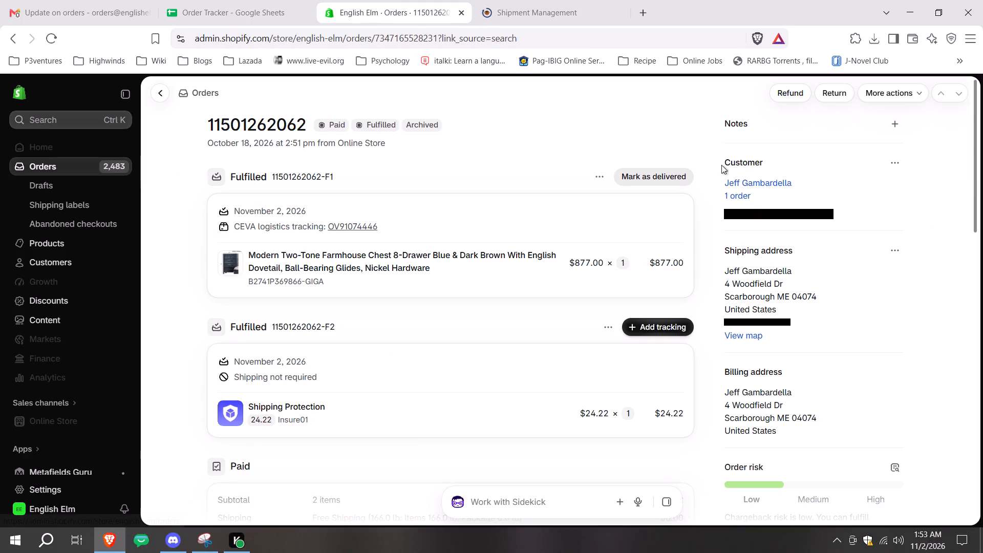
{"action": "left_click", "coordinate": [39, 117]}
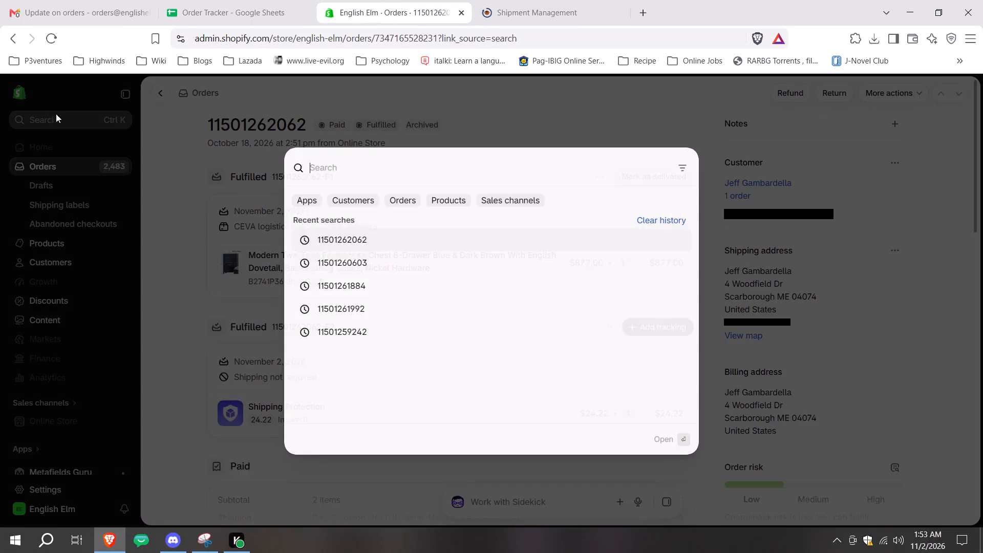
{"action": "key", "text": "ctrl+v"}
{"action": "left_click", "coordinate": [422, 219]}
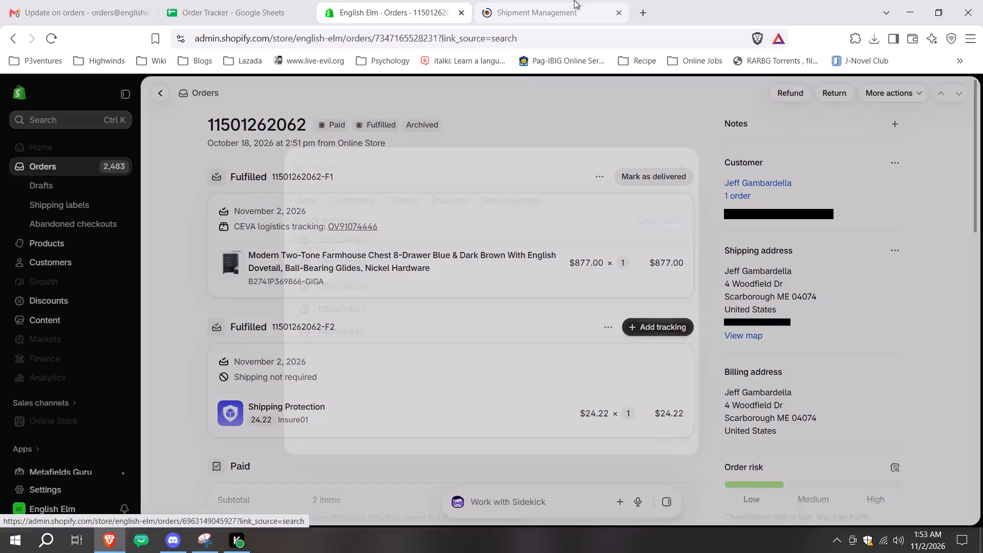
{"action": "left_click", "coordinate": [574, 0]}
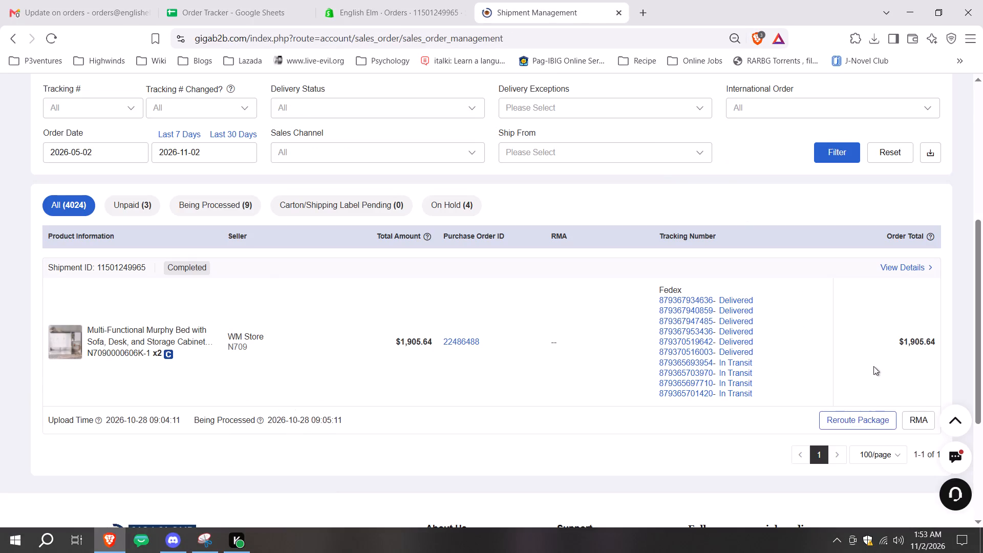
{"action": "left_click", "coordinate": [895, 270]}
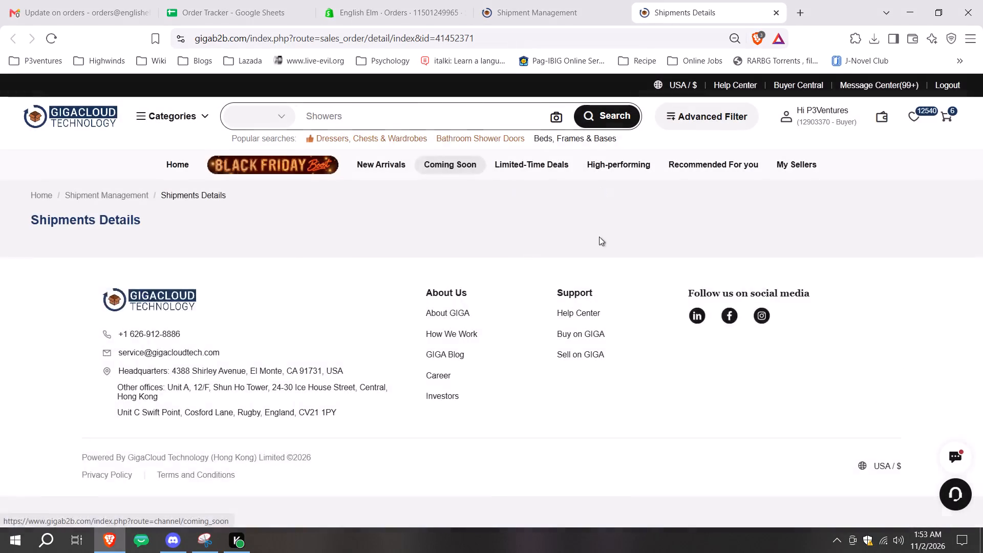
{"action": "scroll", "coordinate": [668, 259], "scroll_direction": "down", "scroll_amount": 2}
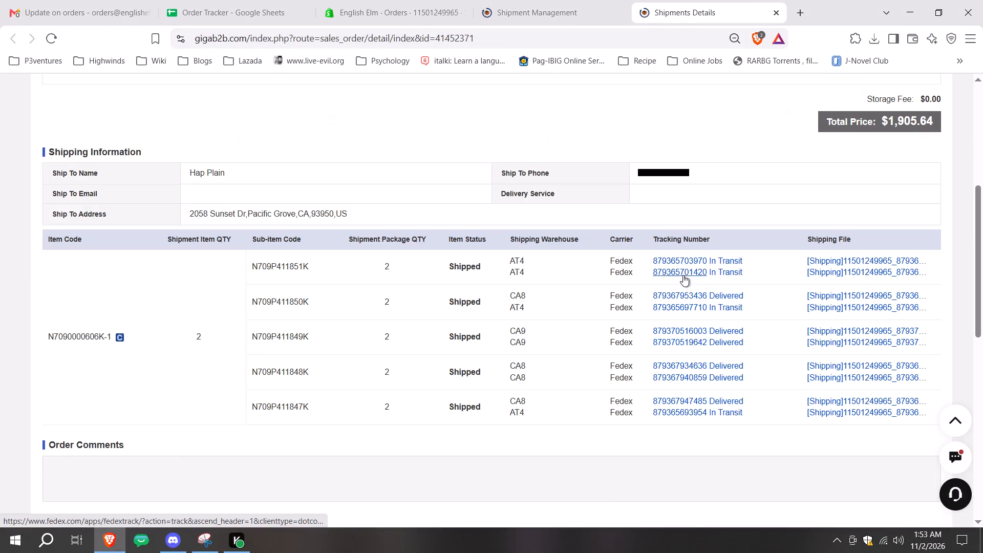
{"action": "scroll", "coordinate": [769, 216], "scroll_direction": "down", "scroll_amount": 3}
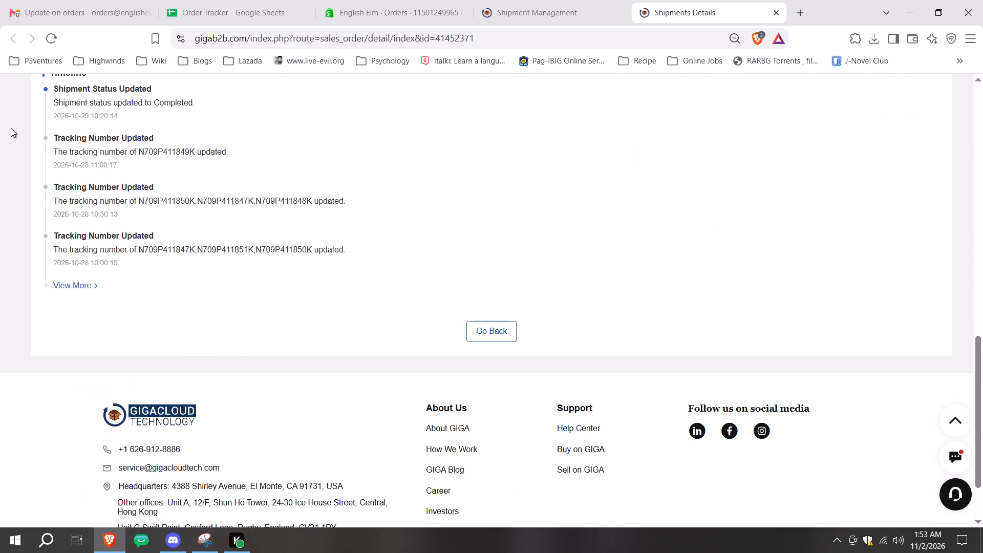
{"action": "scroll", "coordinate": [208, 176], "scroll_direction": "up", "scroll_amount": 2}
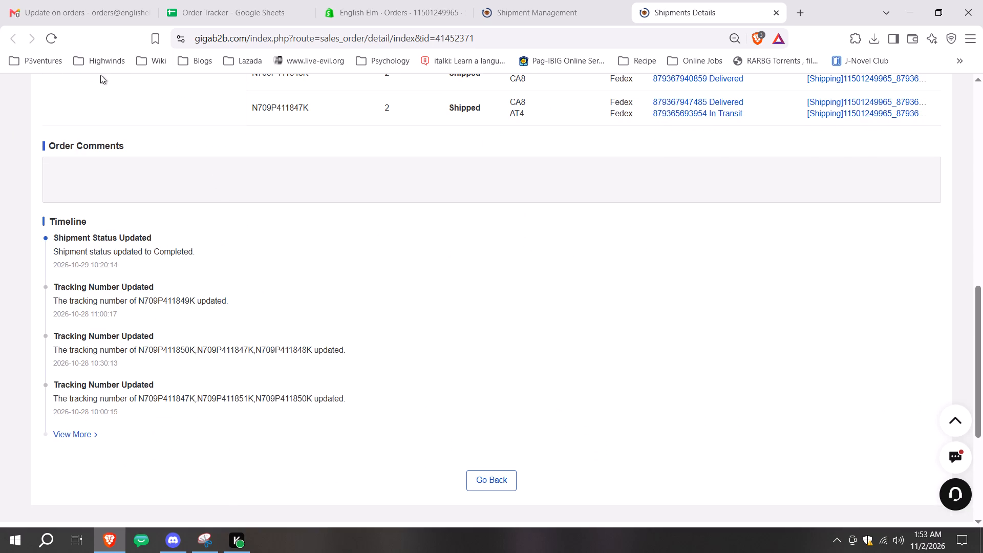
Start fulfilling the Murphy bed item in Shopify and try entering GIGAB2B's whole FedEx tracking list as one tracking number.
{"action": "left_click", "coordinate": [550, 11]}
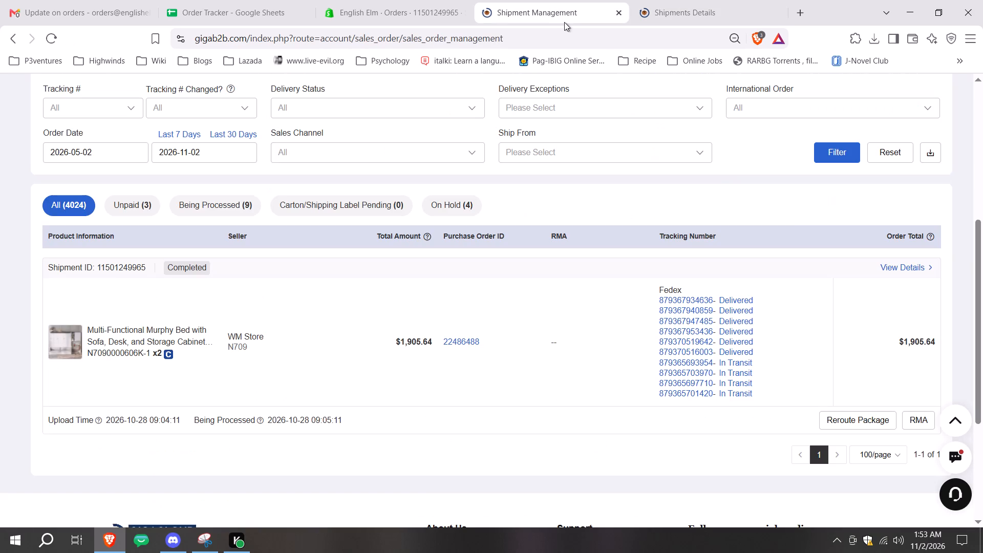
{"action": "left_click_drag", "start_coordinate": [766, 399], "coordinate": [654, 312]}
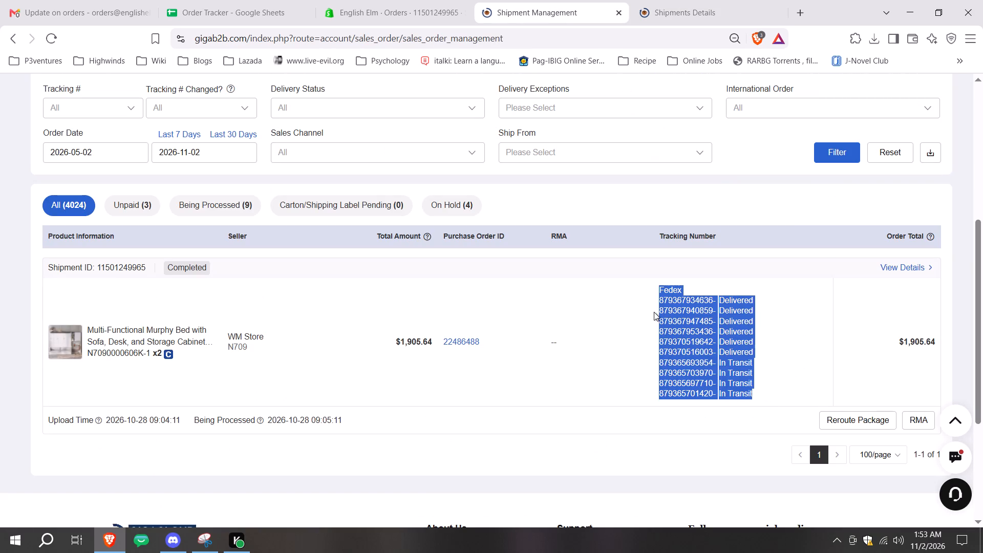
{"action": "left_click_drag", "start_coordinate": [654, 312], "coordinate": [658, 299]}
{"action": "key", "text": "ctrl+c"}
{"action": "left_click", "coordinate": [318, 0]}
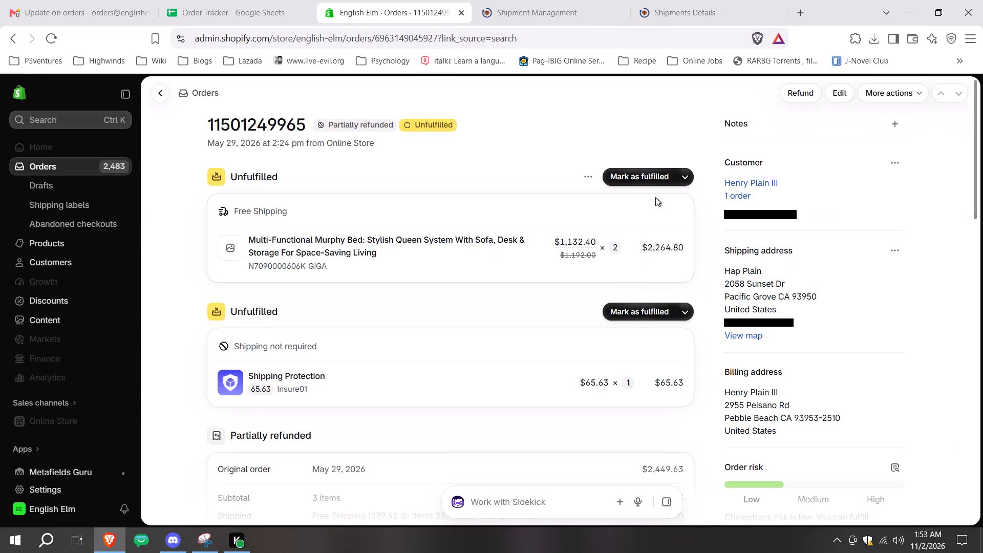
{"action": "left_click", "coordinate": [651, 178]}
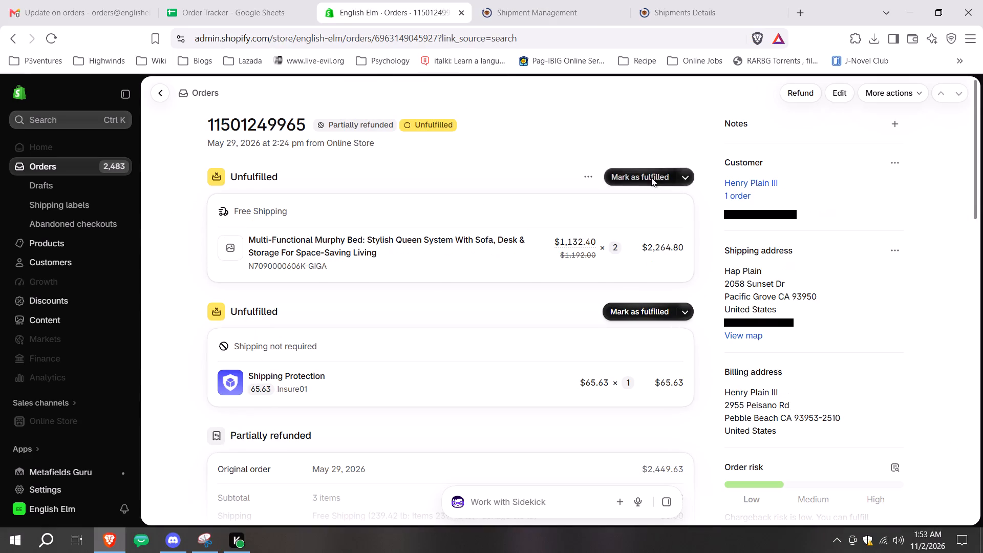
{"action": "left_click", "coordinate": [349, 329]}
{"action": "key", "text": "ctrl+v"}
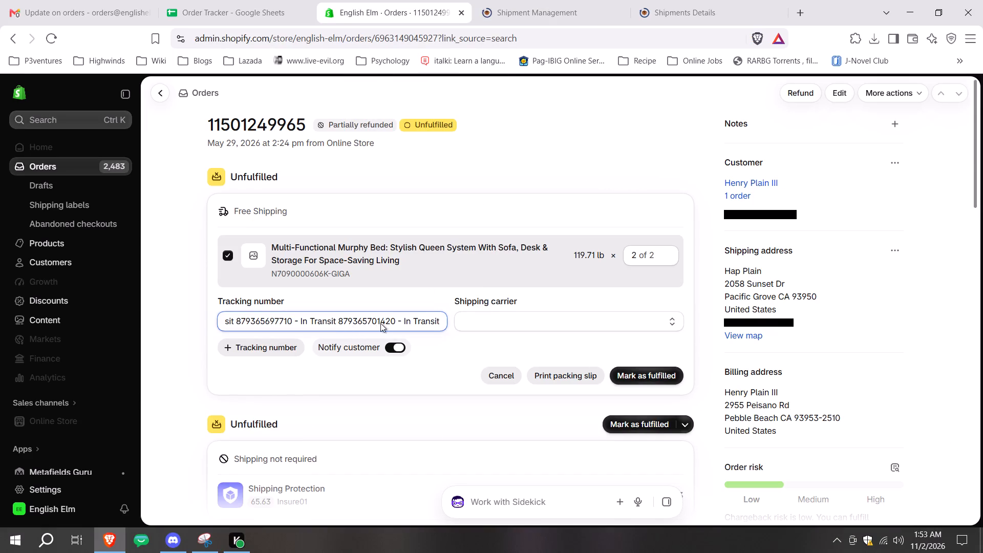
{"action": "key", "text": "ctrl+z"}
Close the GIGAB2B Shipments Details page.
{"action": "left_click", "coordinate": [695, 0]}
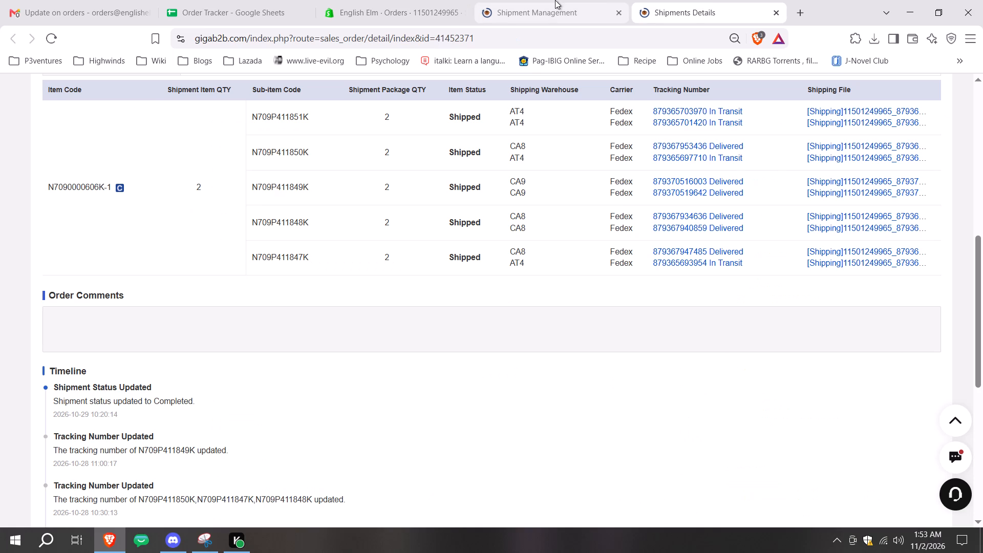
{"action": "left_click", "coordinate": [555, 0]}
{"action": "left_click", "coordinate": [768, 11]}
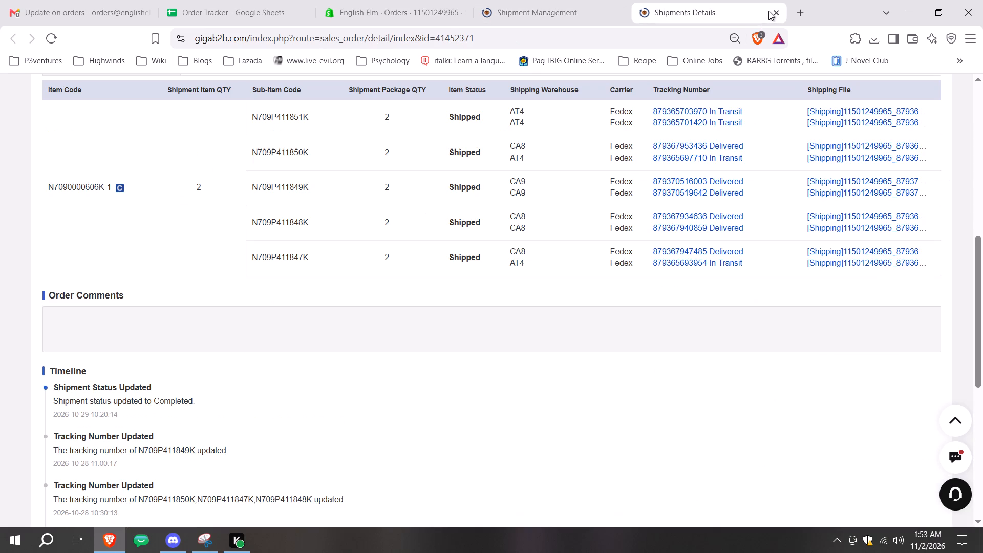
{"action": "left_click", "coordinate": [775, 11]}
{"action": "left_click", "coordinate": [638, 306]}
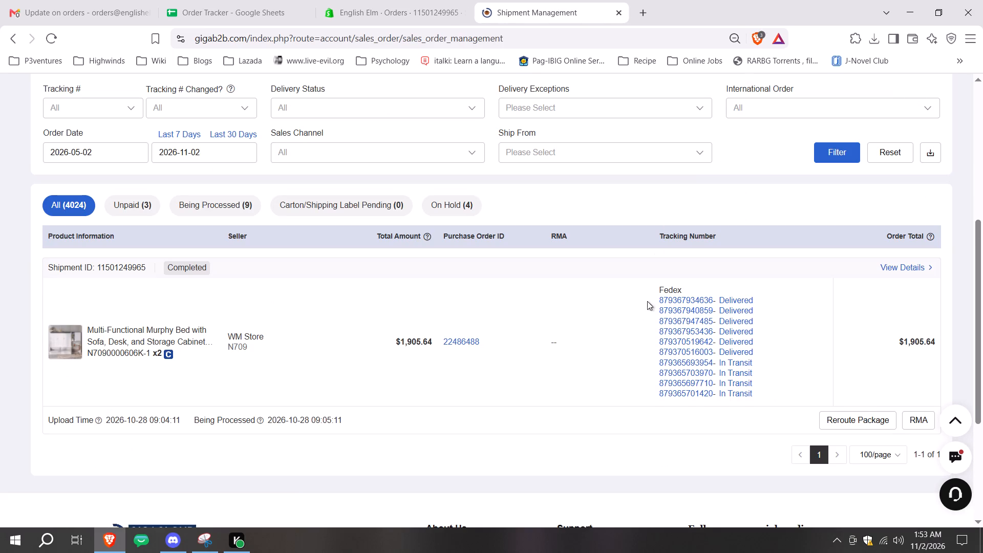
{"action": "left_click_drag", "start_coordinate": [663, 296], "coordinate": [639, 301]}
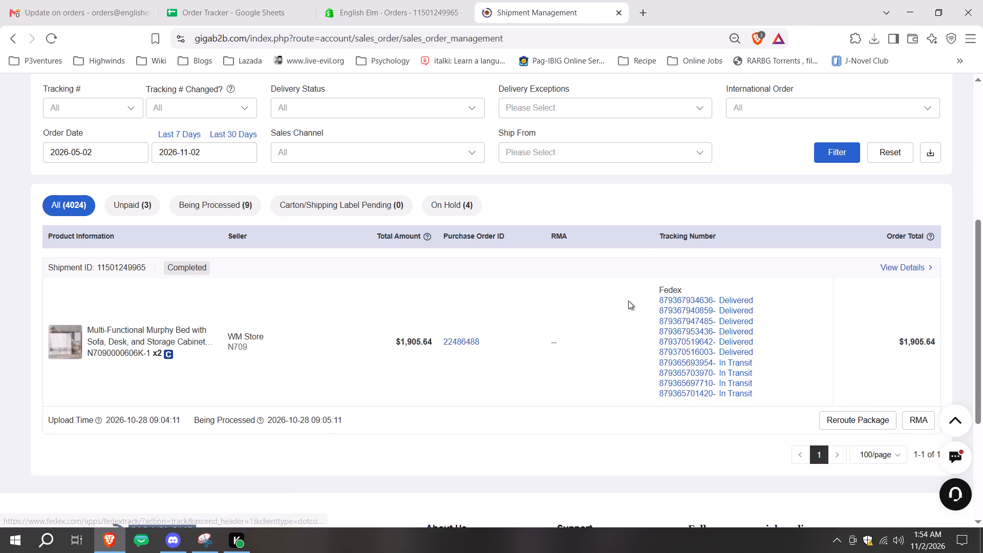
{"action": "left_click_drag", "start_coordinate": [628, 301], "coordinate": [655, 301]}
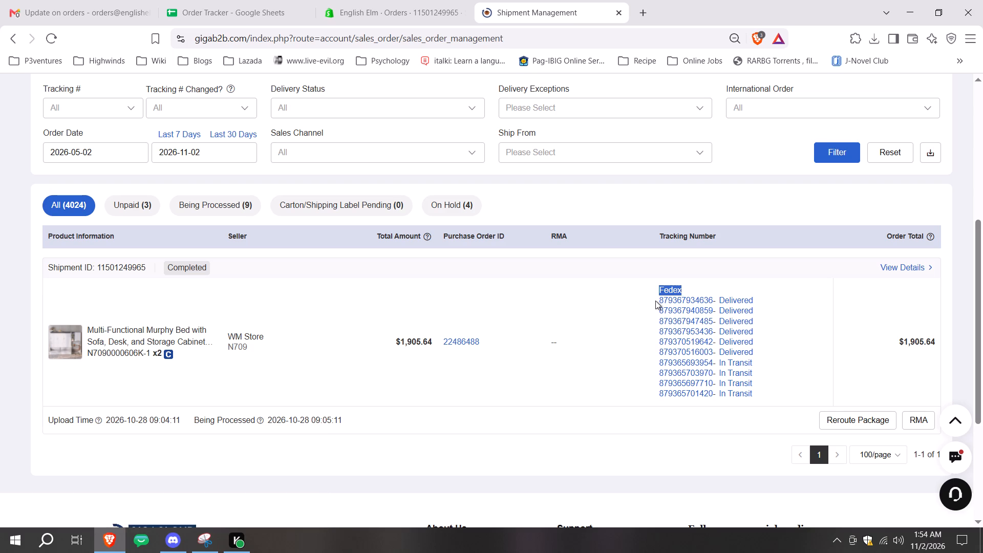
{"action": "left_click_drag", "start_coordinate": [655, 301], "coordinate": [654, 301]}
{"action": "left_click_drag", "start_coordinate": [769, 296], "coordinate": [686, 299]}
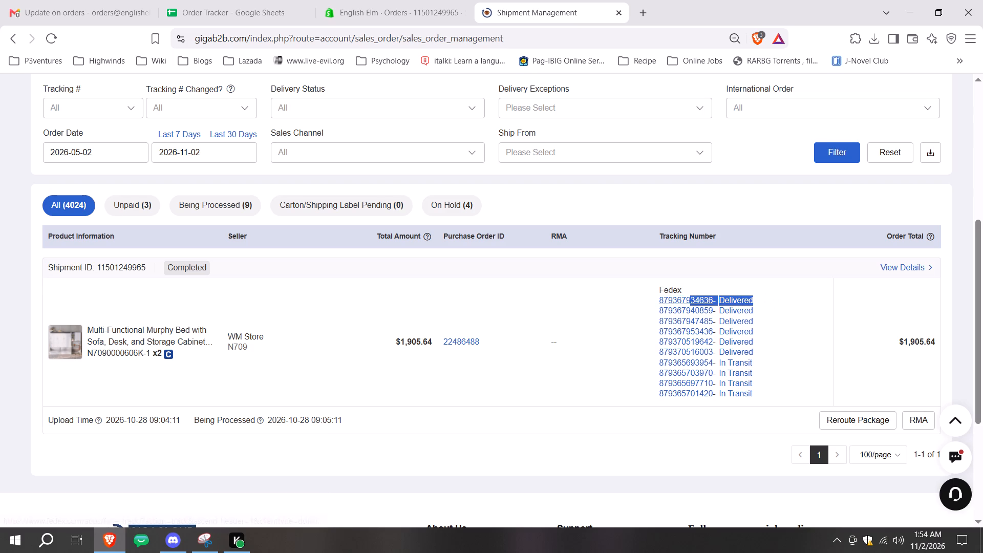
{"action": "left_click_drag", "start_coordinate": [686, 299], "coordinate": [660, 301]}
{"action": "key", "text": "ctrl+c"}
{"action": "left_click", "coordinate": [399, 0]}
{"action": "left_click", "coordinate": [280, 0]}
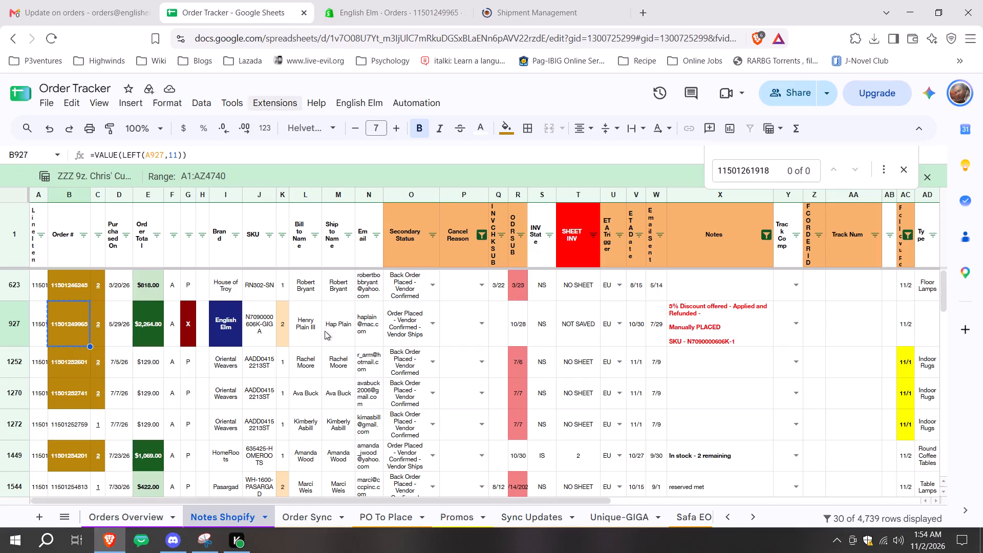
{"action": "left_click", "coordinate": [370, 0]}
{"action": "key", "text": "ctrl+v"}
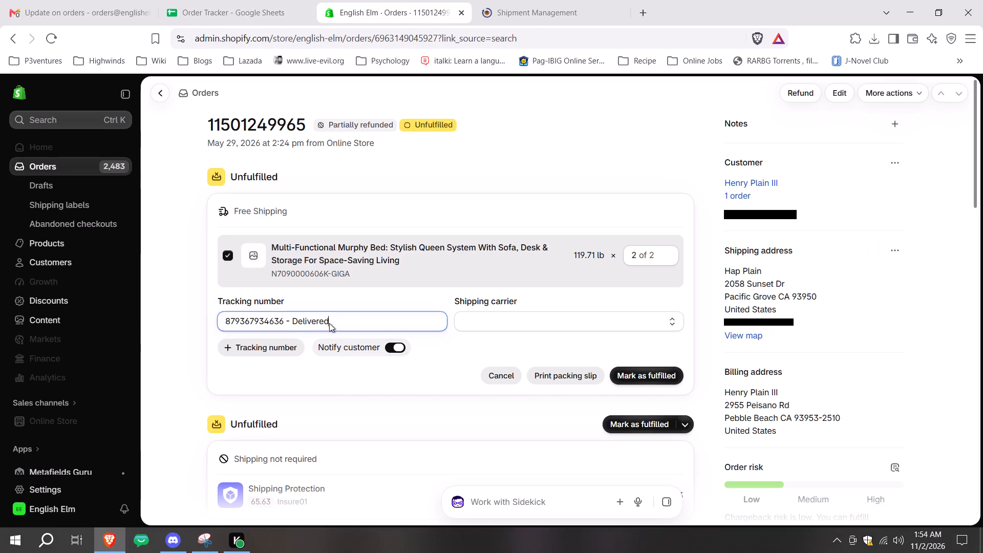
{"action": "left_click_drag", "start_coordinate": [292, 323], "coordinate": [409, 329]}
{"action": "key", "text": "BackSpace"}
{"action": "key", "text": "BackSpace"}
{"action": "key", "text": "BackSpace"}
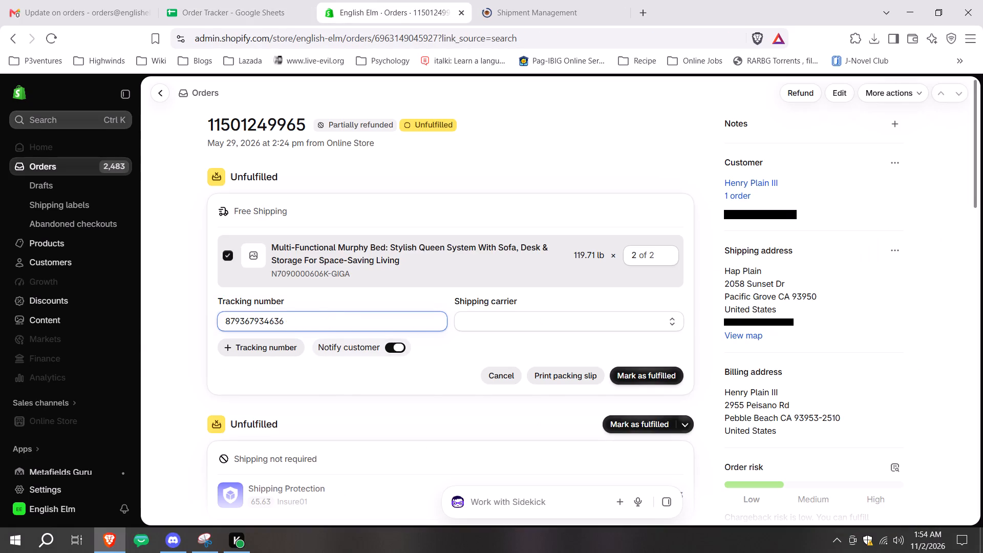
{"action": "key", "text": "BackSpace"}
Add three more tracking number rows to the Murphy bed fulfillment.
{"action": "left_click", "coordinate": [284, 352]}
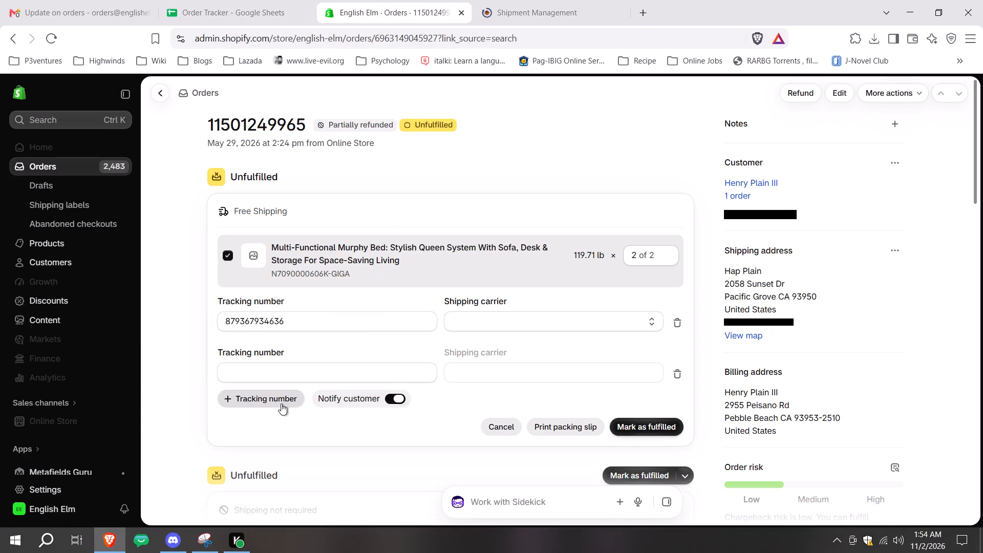
{"action": "left_click", "coordinate": [281, 403]}
{"action": "left_click", "coordinate": [273, 448]}
{"action": "left_click", "coordinate": [610, 0]}
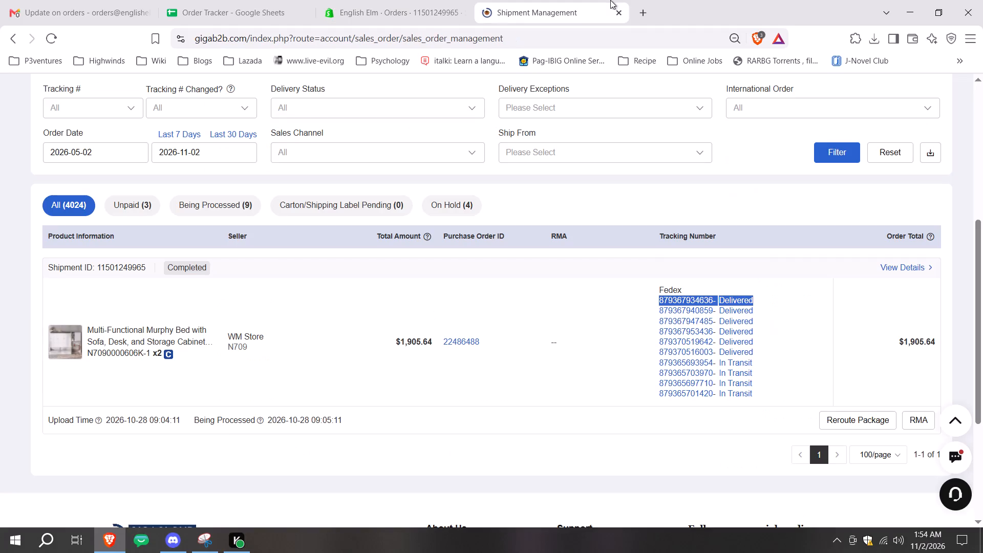
{"action": "left_click_drag", "start_coordinate": [785, 322], "coordinate": [659, 311]}
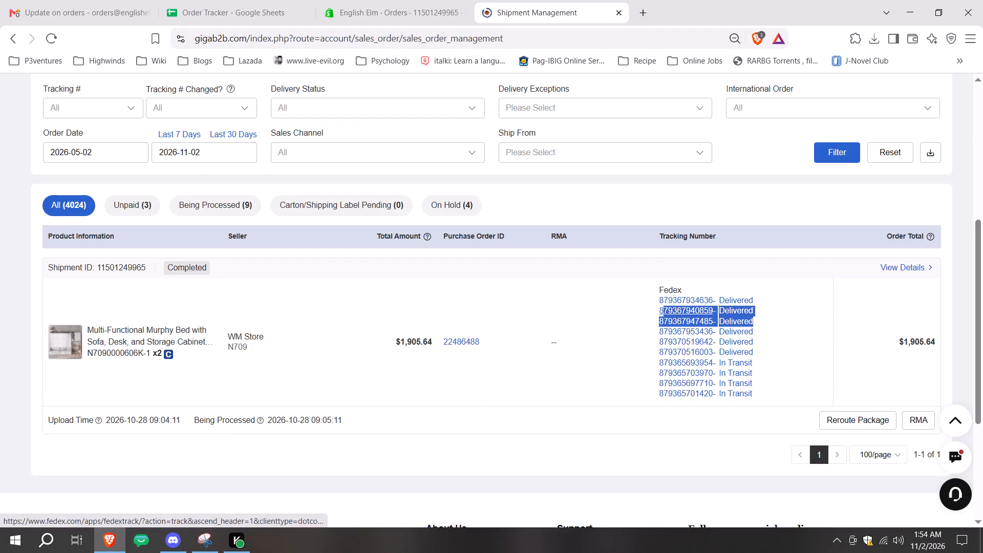
{"action": "left_click_drag", "start_coordinate": [659, 311], "coordinate": [655, 311]}
{"action": "left_click", "coordinate": [761, 309]}
{"action": "left_click_drag", "start_coordinate": [761, 309], "coordinate": [676, 305]}
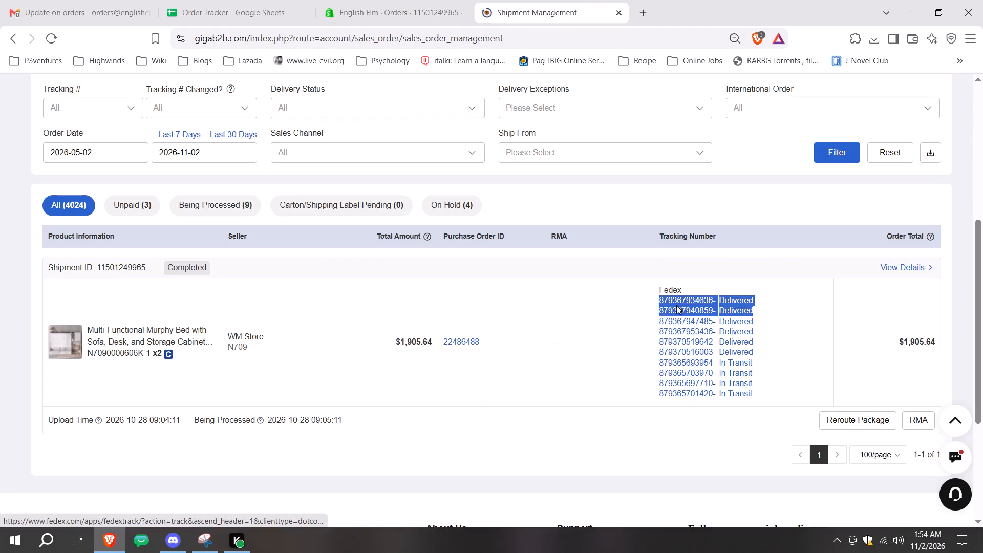
{"action": "left_click_drag", "start_coordinate": [676, 305], "coordinate": [662, 313]}
{"action": "key", "text": "ctrl+c"}
{"action": "left_click", "coordinate": [281, 0]}
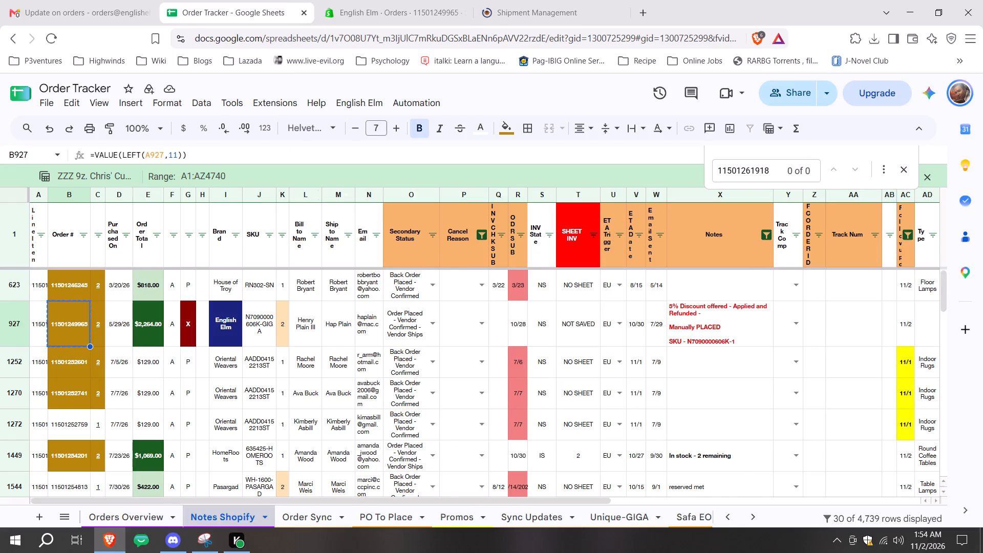
{"action": "left_click", "coordinate": [390, 0]}
{"action": "left_click", "coordinate": [286, 361]}
{"action": "key", "text": "ctrl+v"}
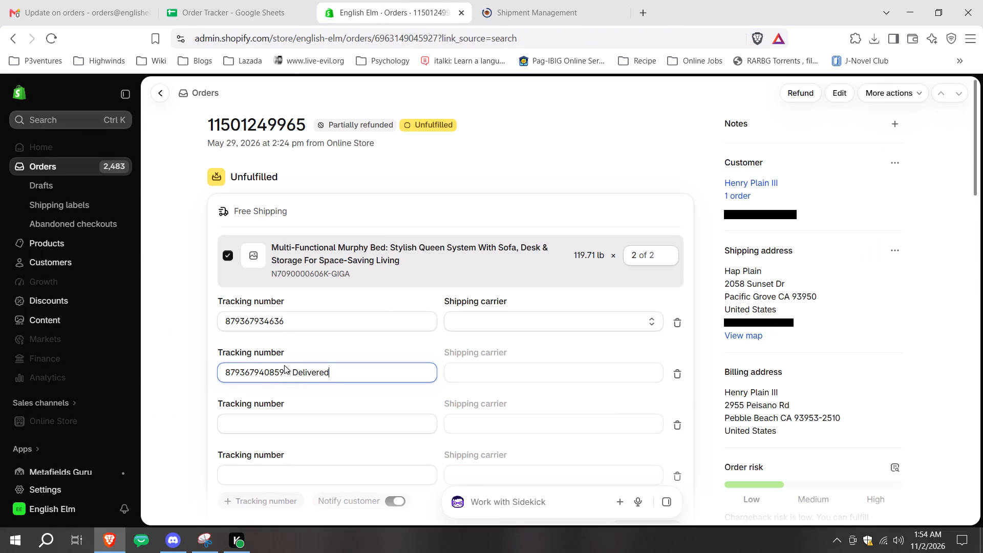
{"action": "left_click_drag", "start_coordinate": [294, 368], "coordinate": [380, 382]}
{"action": "key", "text": "BackSpace"}
{"action": "key", "text": "BackSpace"}
{"action": "key", "text": "BackSpace"}
{"action": "key", "text": "BackSpace"}
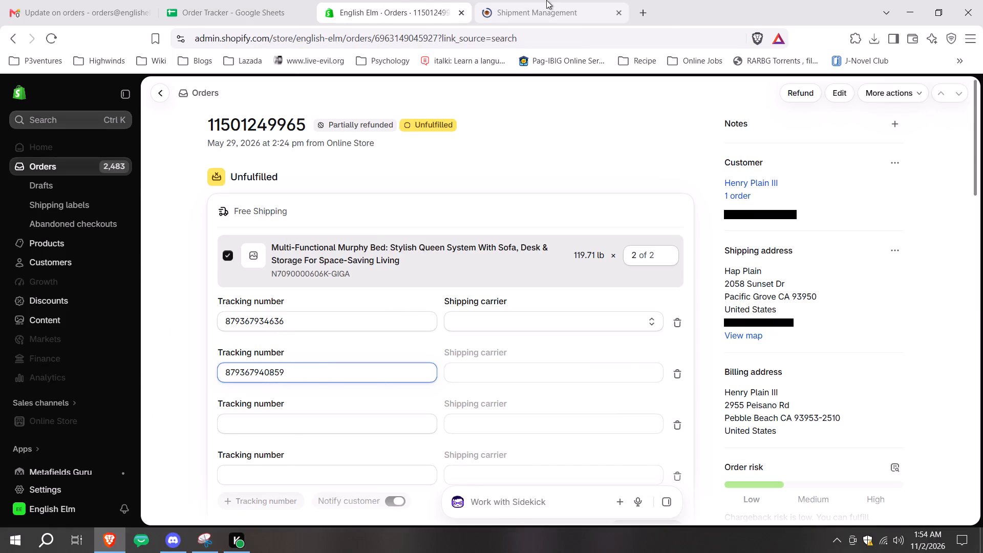
{"action": "left_click", "coordinate": [545, 0]}
{"action": "left_click", "coordinate": [769, 314]}
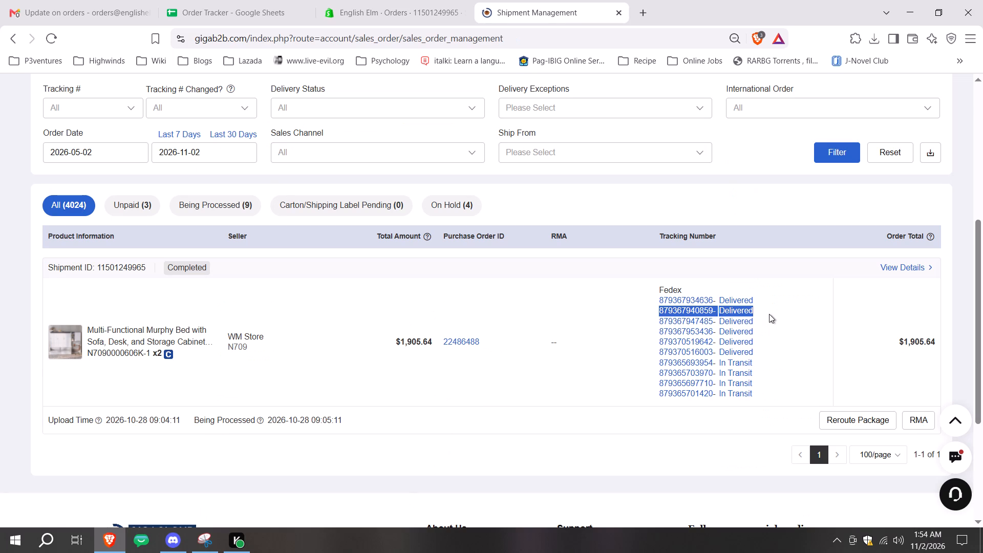
{"action": "left_click_drag", "start_coordinate": [767, 329], "coordinate": [707, 323]}
{"action": "left_click", "coordinate": [764, 320]}
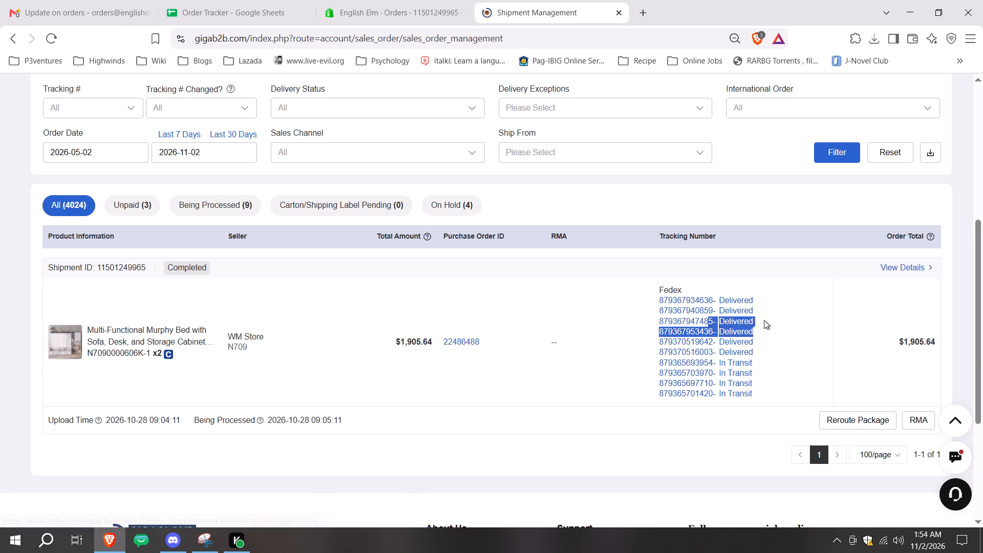
{"action": "left_click_drag", "start_coordinate": [764, 320], "coordinate": [664, 320]}
{"action": "key", "text": "ctrl+c"}
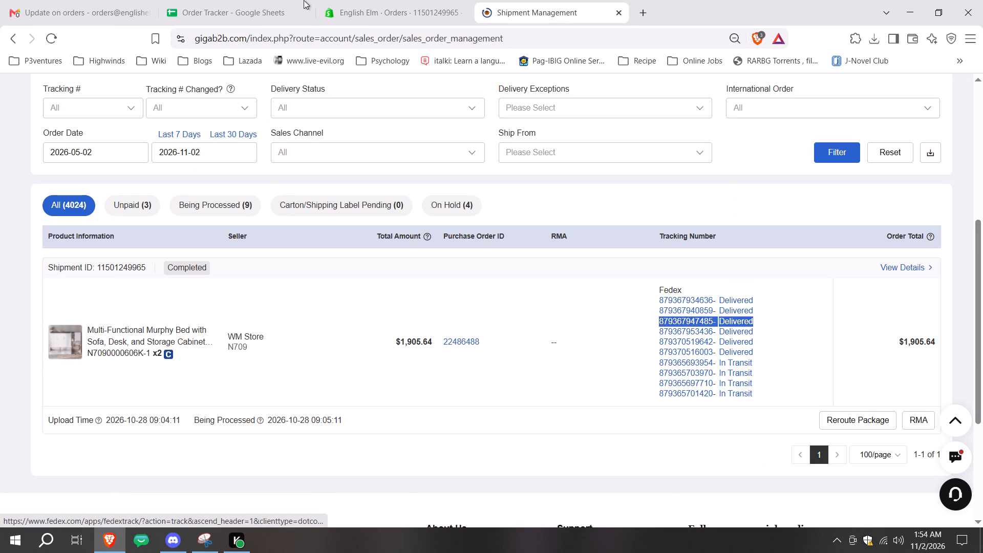
{"action": "left_click", "coordinate": [405, 0]}
{"action": "left_click", "coordinate": [327, 426]}
{"action": "key", "text": "ctrl+v"}
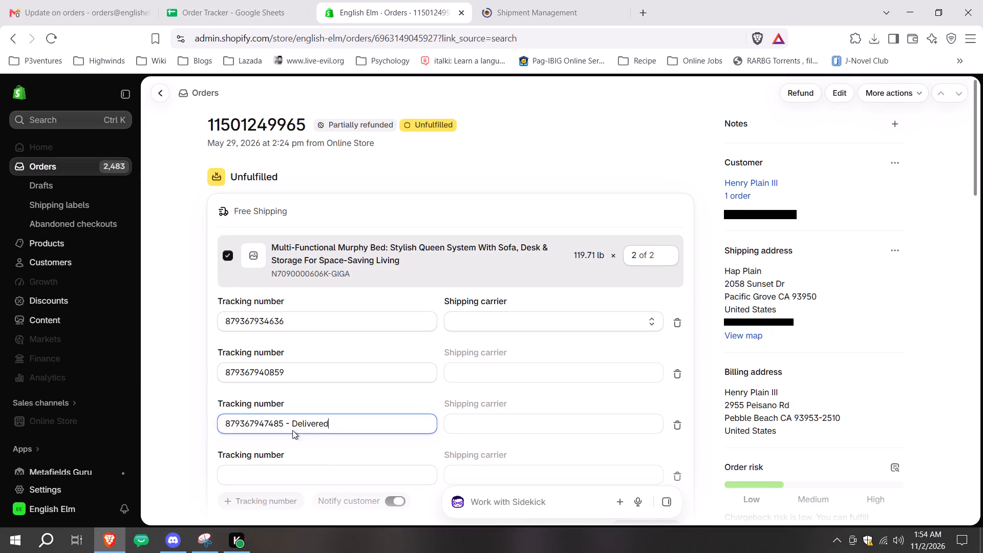
{"action": "left_click_drag", "start_coordinate": [290, 426], "coordinate": [397, 429]}
{"action": "key", "text": "BackSpace"}
{"action": "key", "text": "BackSpace"}
{"action": "key", "text": "BackSpace"}
{"action": "left_click", "coordinate": [533, 0]}
{"action": "left_click_drag", "start_coordinate": [764, 331], "coordinate": [655, 328]}
{"action": "key", "text": "ctrl+c"}
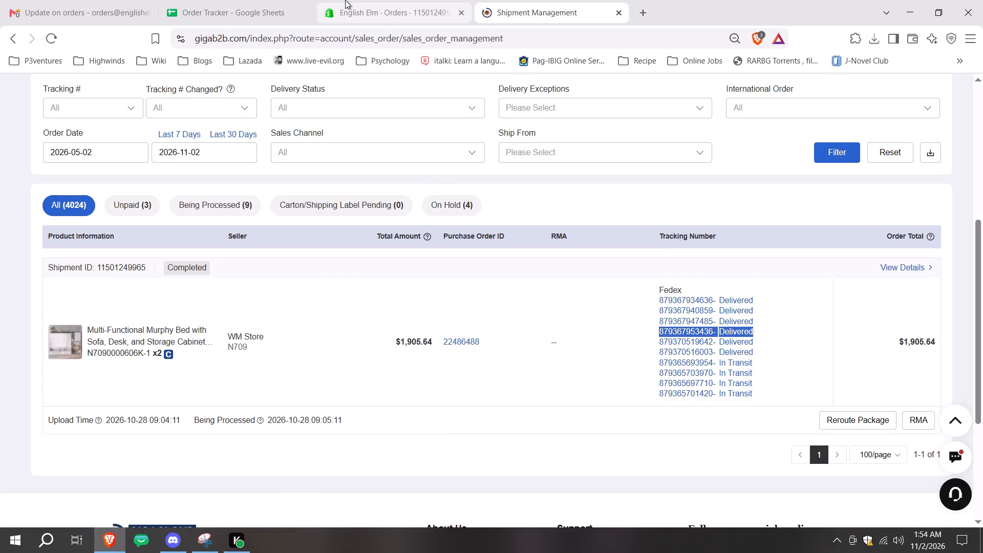
{"action": "left_click", "coordinate": [333, 0]}
{"action": "scroll", "coordinate": [367, 160], "scroll_direction": "down", "scroll_amount": 1}
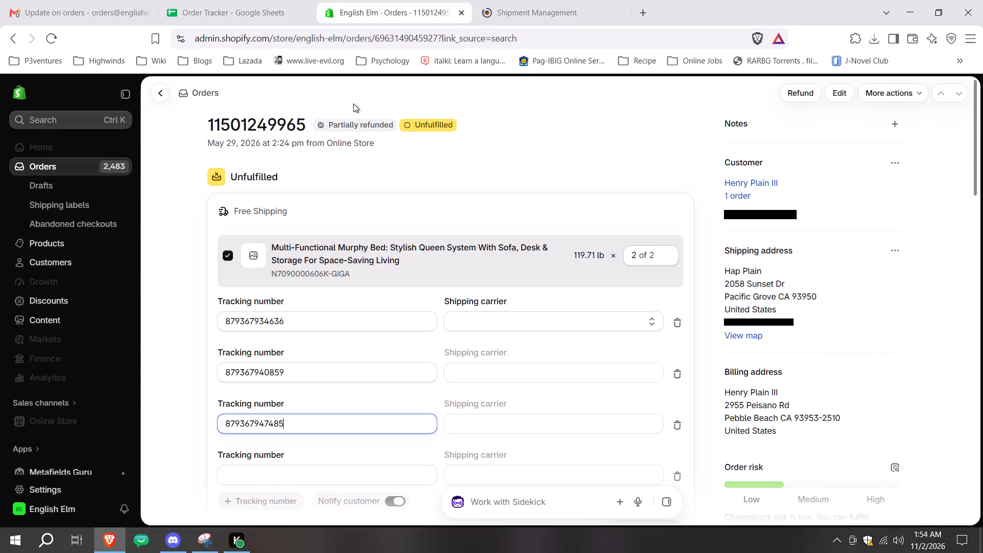
{"action": "left_click", "coordinate": [333, 334]}
{"action": "key", "text": "ctrl+v"}
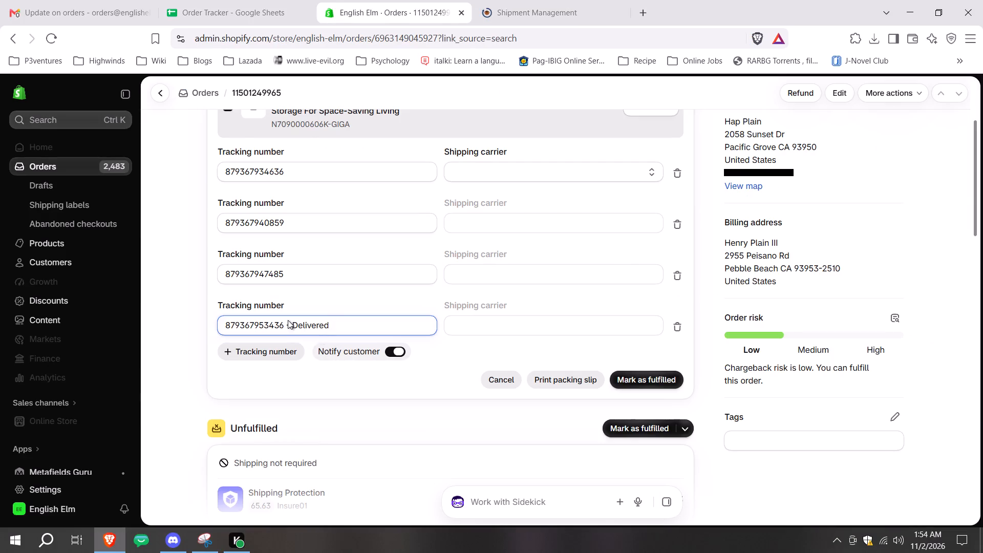
{"action": "left_click_drag", "start_coordinate": [288, 320], "coordinate": [426, 320]}
{"action": "key", "text": "BackSpace"}
{"action": "key", "text": "BackSpace"}
{"action": "left_click", "coordinate": [301, 358]}
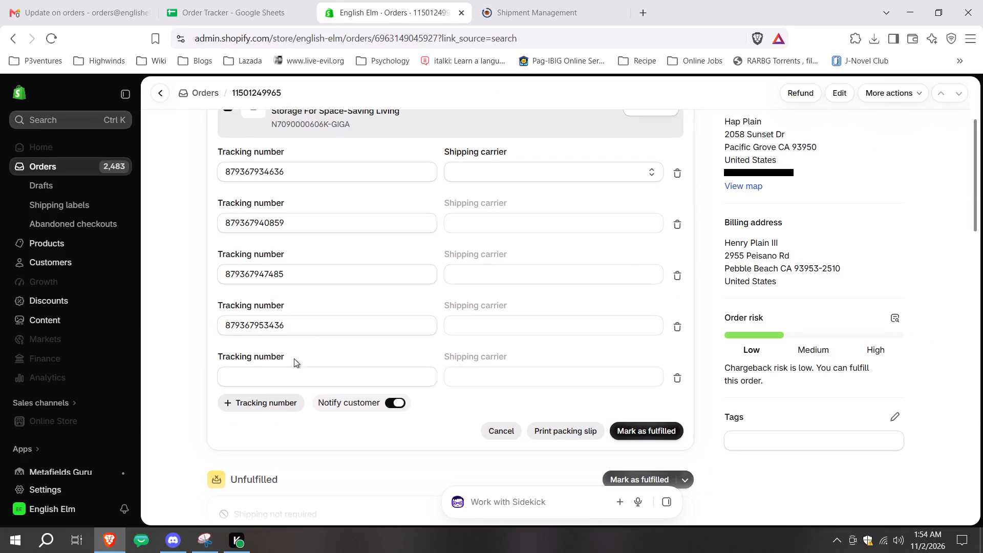
{"action": "left_click", "coordinate": [278, 408]}
{"action": "left_click", "coordinate": [278, 451]}
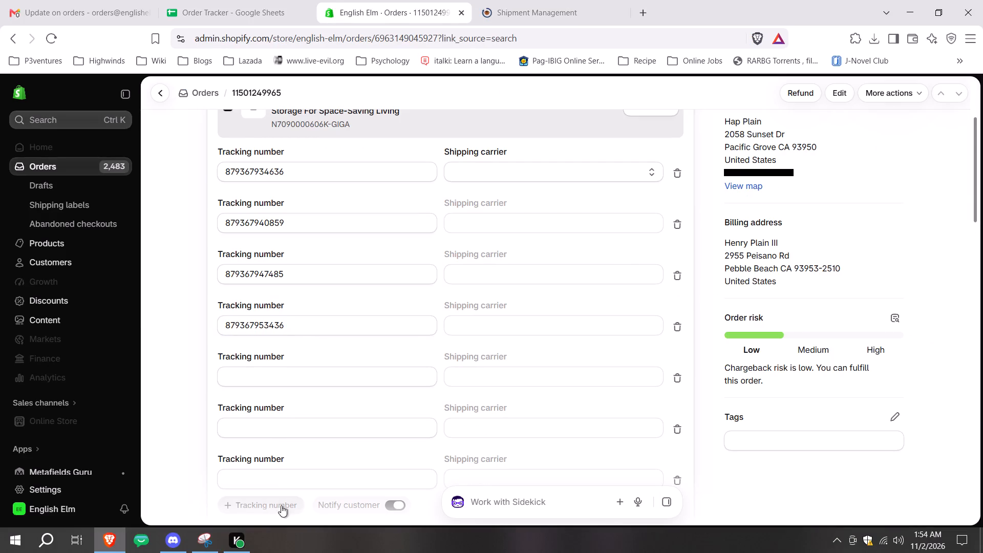
{"action": "scroll", "coordinate": [300, 414], "scroll_direction": "down", "scroll_amount": 1}
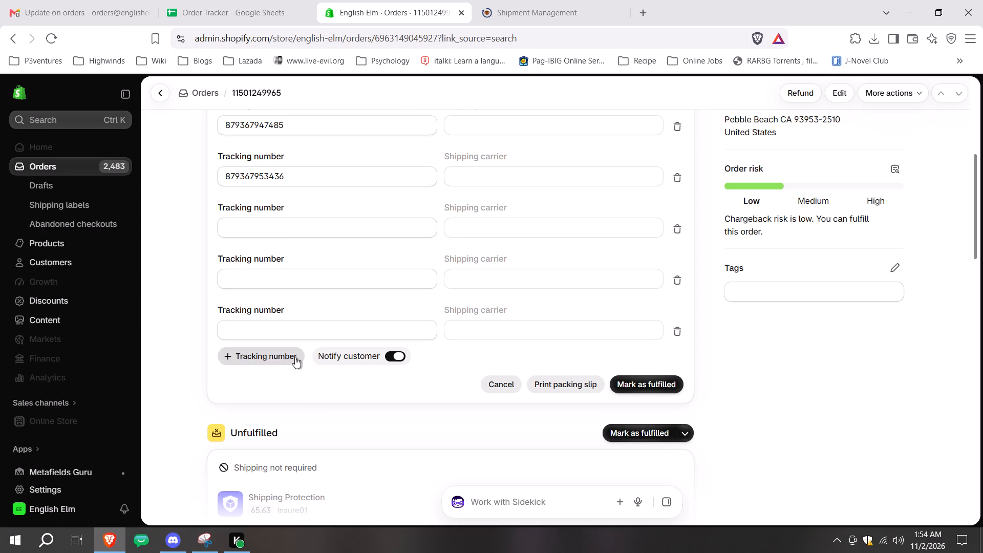
{"action": "left_click", "coordinate": [295, 357]}
{"action": "left_click", "coordinate": [534, 0]}
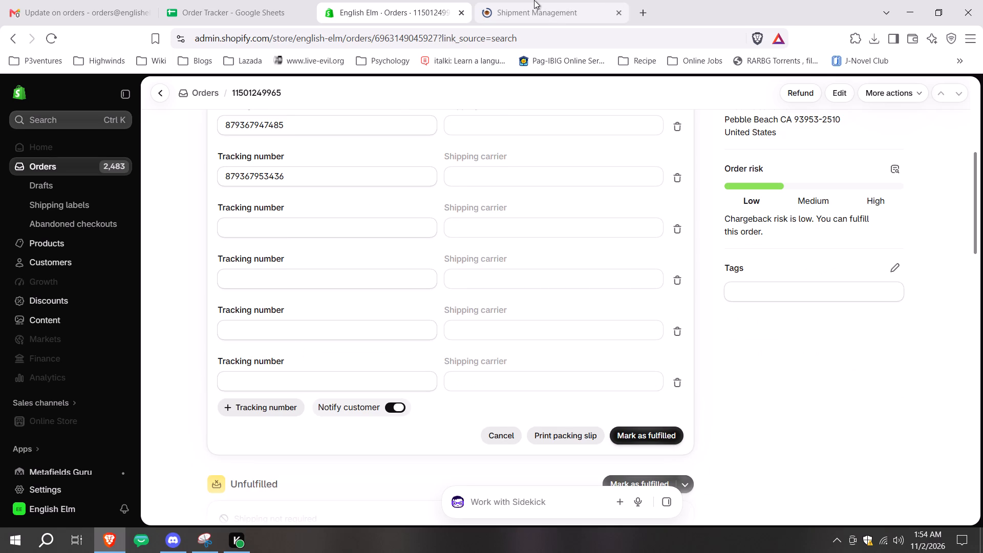
{"action": "left_click_drag", "start_coordinate": [769, 347], "coordinate": [655, 347]}
{"action": "key", "text": "ctrl+c"}
{"action": "left_click", "coordinate": [393, 0]}
{"action": "left_click", "coordinate": [312, 235]}
{"action": "key", "text": "ctrl+v"}
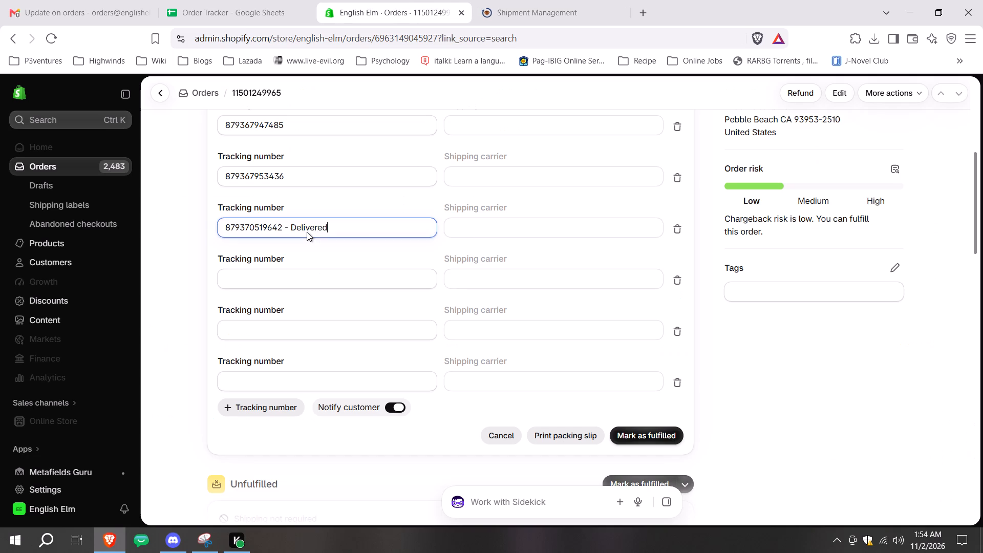
{"action": "left_click_drag", "start_coordinate": [297, 221], "coordinate": [367, 224]}
{"action": "key", "text": "BackSpace"}
{"action": "key", "text": "BackSpace"}
{"action": "key", "text": "BackSpace"}
{"action": "key", "text": "BackSpace"}
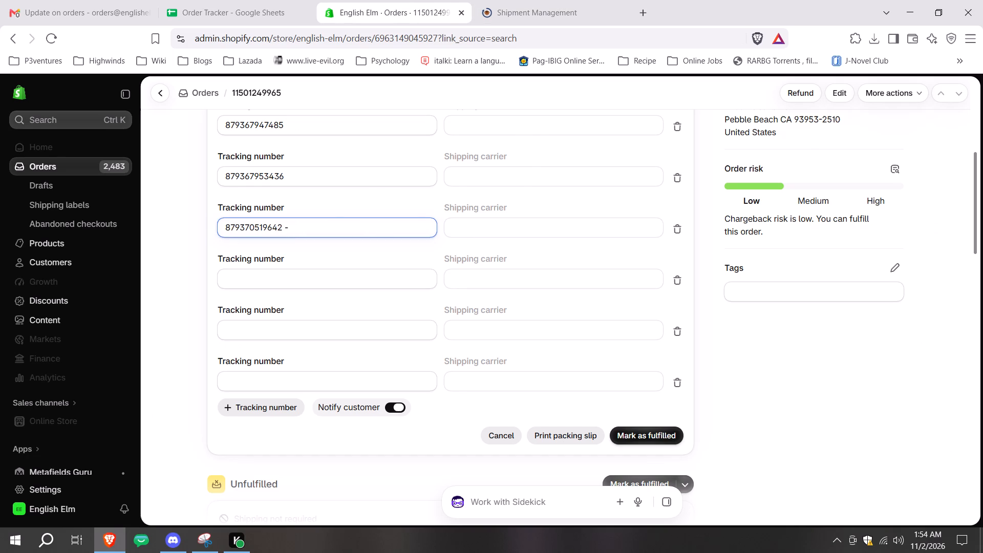
{"action": "key", "text": "BackSpace"}
{"action": "left_click", "coordinate": [558, 0]}
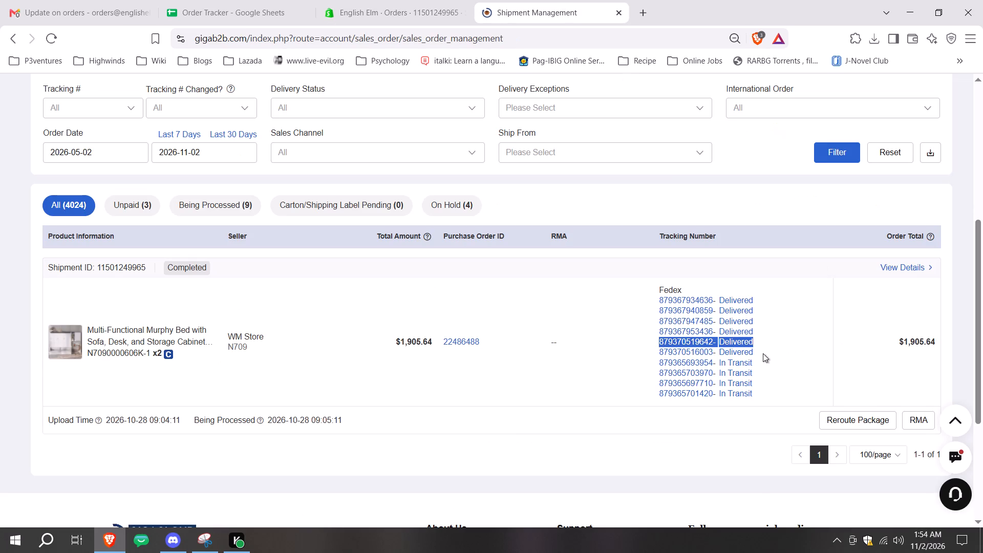
{"action": "left_click_drag", "start_coordinate": [763, 353], "coordinate": [660, 352]}
{"action": "key", "text": "ctrl+c"}
{"action": "left_click", "coordinate": [365, 0]}
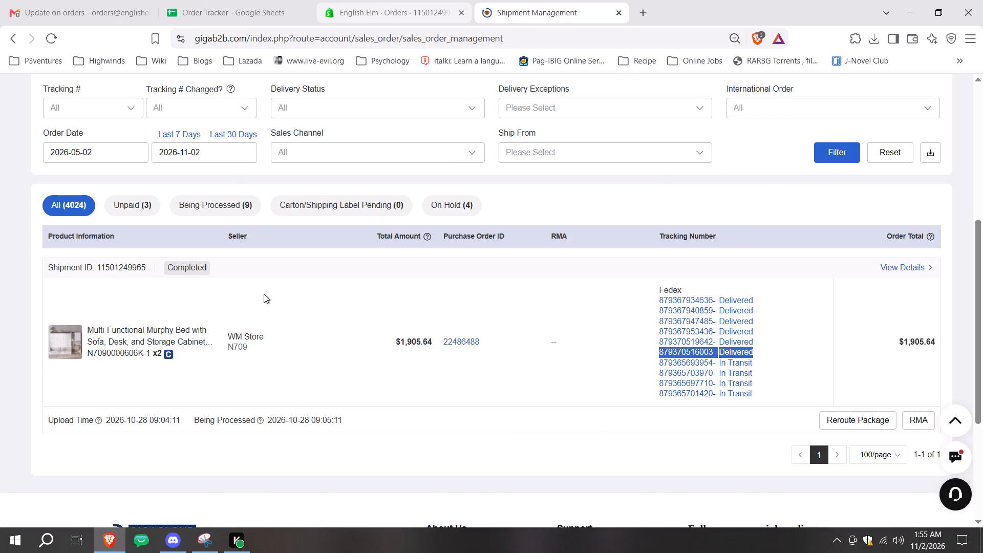
{"action": "left_click", "coordinate": [291, 273]}
{"action": "key", "text": "ctrl+v"}
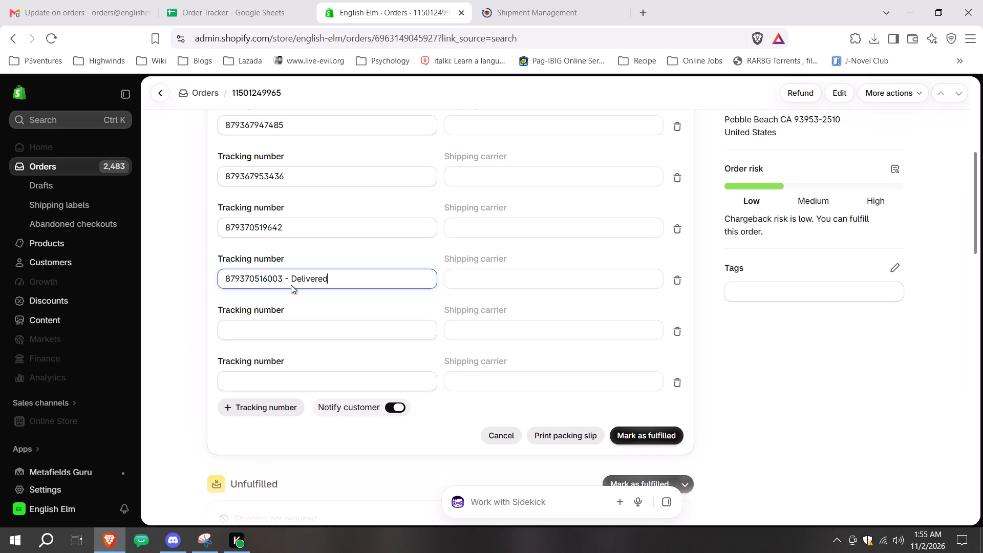
{"action": "left_click_drag", "start_coordinate": [291, 283], "coordinate": [394, 288]}
{"action": "key", "text": "BackSpace"}
{"action": "key", "text": "BackSpace"}
{"action": "key", "text": "BackSpace"}
{"action": "key", "text": "BackSpace"}
{"action": "left_click", "coordinate": [555, 0]}
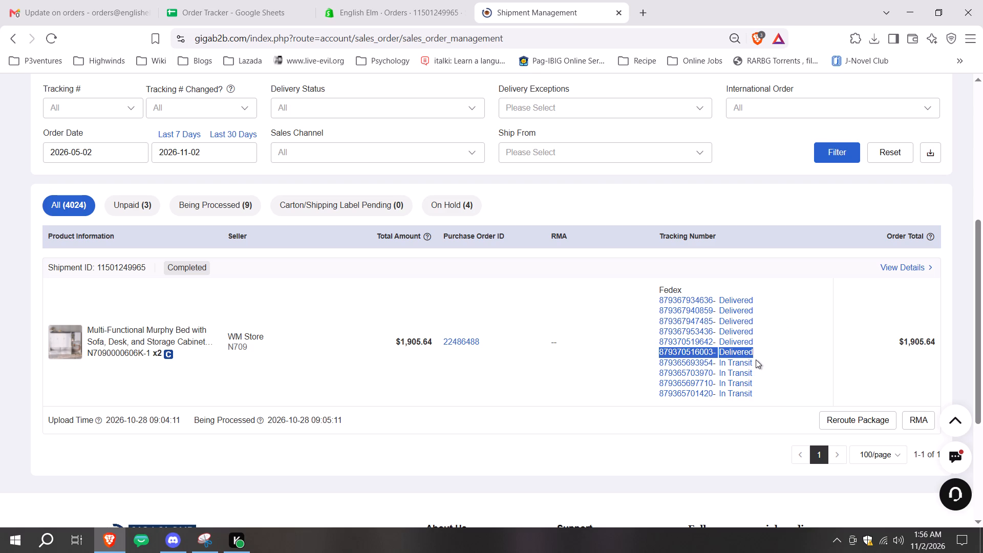
{"action": "left_click_drag", "start_coordinate": [756, 359], "coordinate": [660, 360]}
{"action": "key", "text": "ctrl+c"}
{"action": "left_click", "coordinate": [365, 0]}
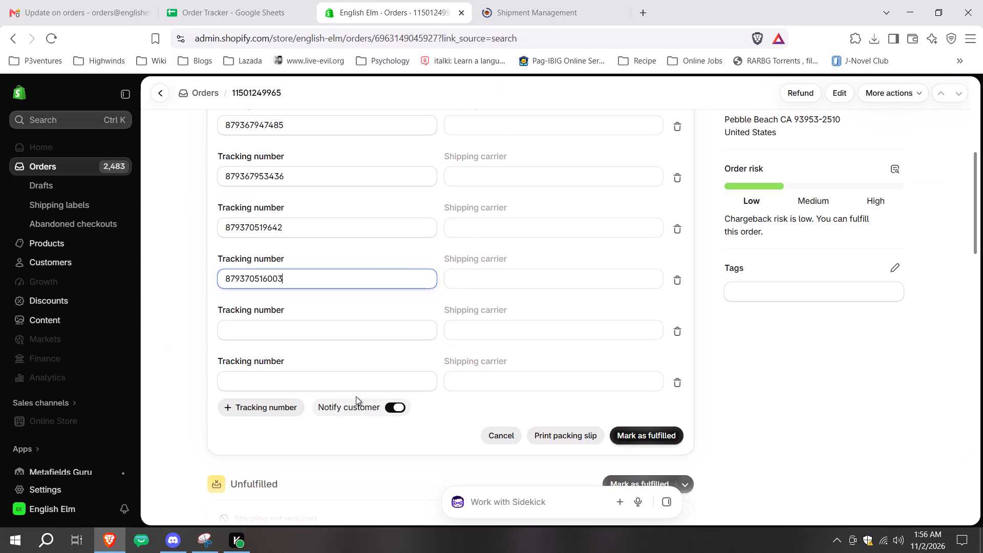
{"action": "left_click", "coordinate": [337, 331]}
{"action": "key", "text": "ctrl+v"}
{"action": "left_click_drag", "start_coordinate": [295, 331], "coordinate": [351, 332]}
{"action": "key", "text": "BackSpace"}
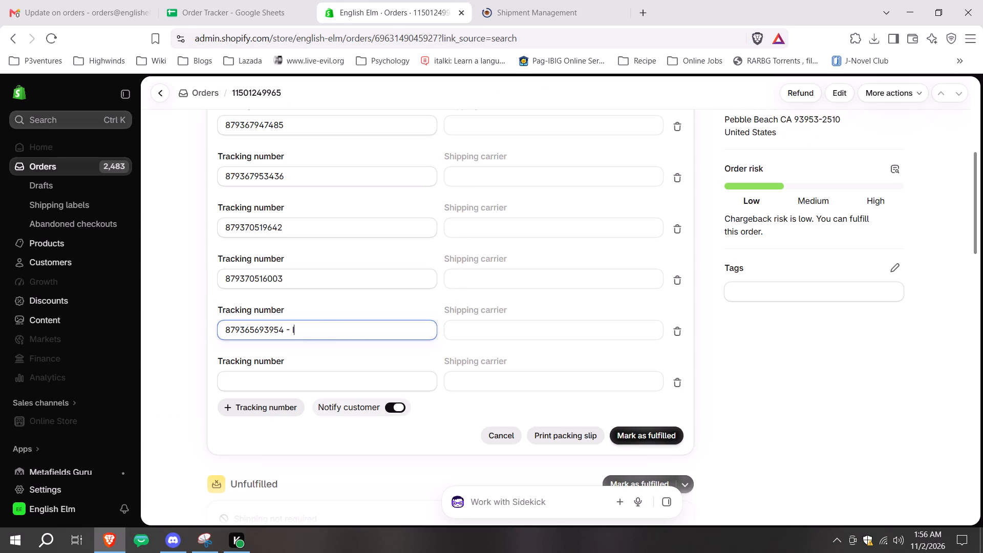
{"action": "key", "text": "BackSpace"}
{"action": "key", "text": "BackSpace"}
{"action": "key", "text": "BackSpace"}
{"action": "key", "text": "BackSpace"}
{"action": "left_click", "coordinate": [571, 0]}
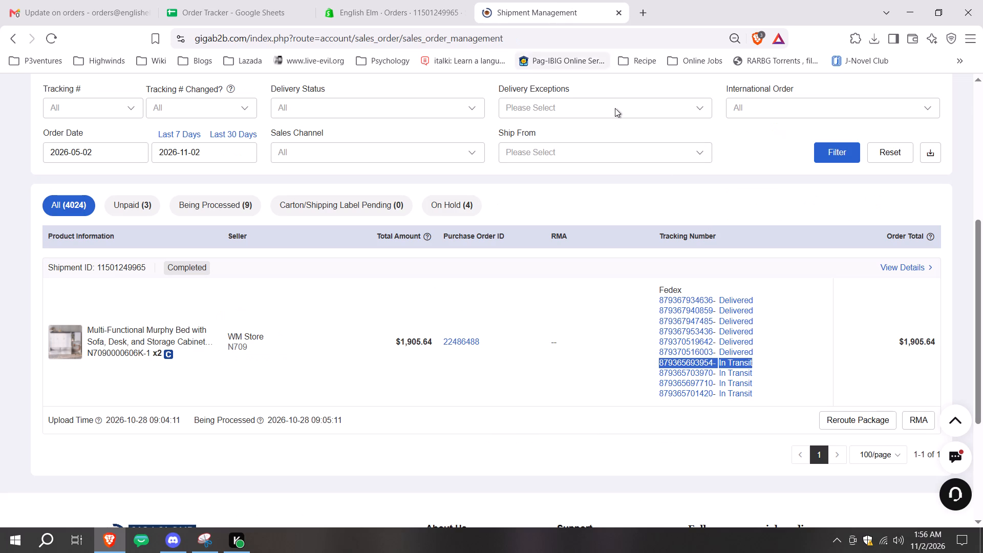
{"action": "left_click_drag", "start_coordinate": [753, 368], "coordinate": [653, 374]}
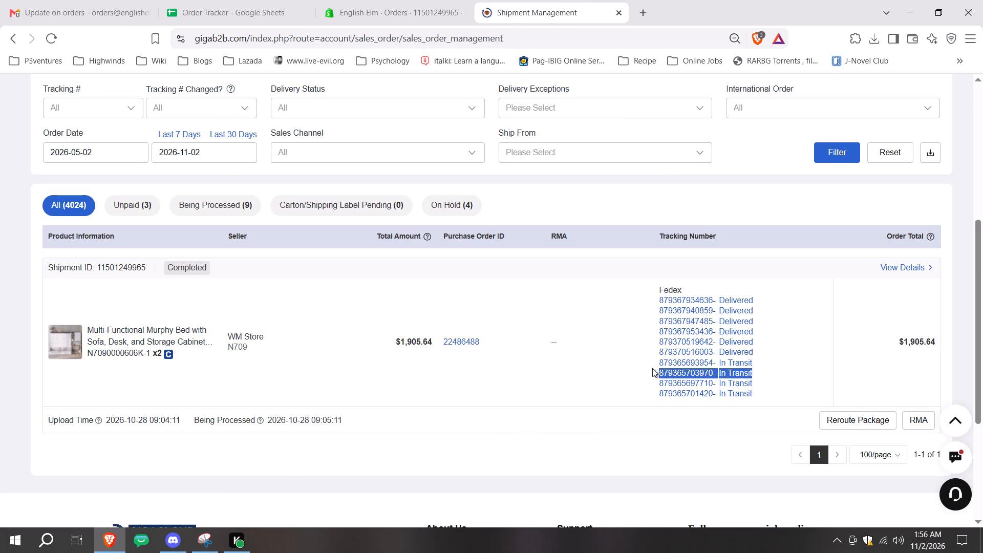
{"action": "key", "text": "ctrl+c"}
{"action": "left_click", "coordinate": [399, 0]}
{"action": "left_click", "coordinate": [317, 380]}
{"action": "key", "text": "ctrl+v"}
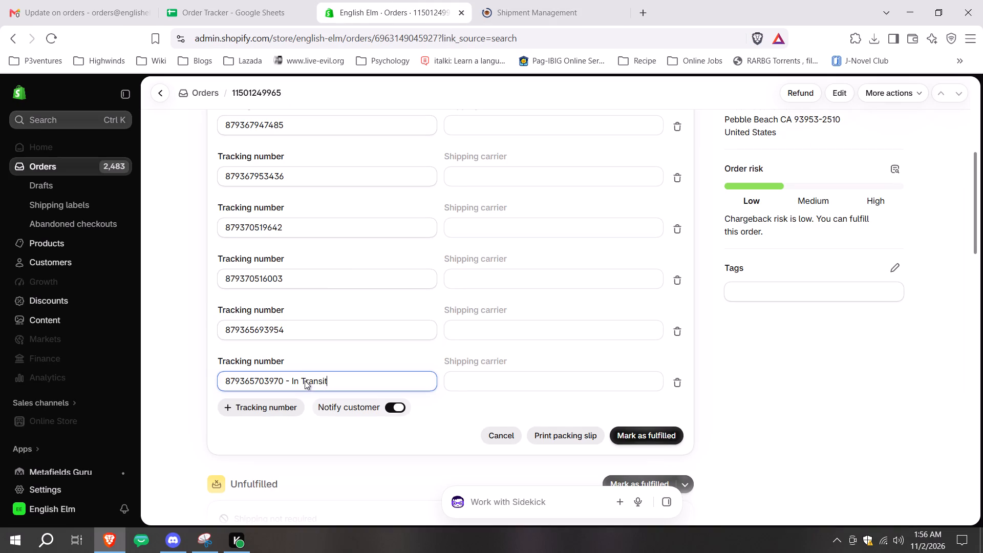
{"action": "left_click_drag", "start_coordinate": [297, 371], "coordinate": [389, 374]}
{"action": "left_click_drag", "start_coordinate": [356, 386], "coordinate": [298, 386]}
{"action": "left_click_drag", "start_coordinate": [298, 386], "coordinate": [287, 389]}
{"action": "key", "text": "BackSpace"}
{"action": "key", "text": "BackSpace"}
{"action": "left_click", "coordinate": [286, 411]}
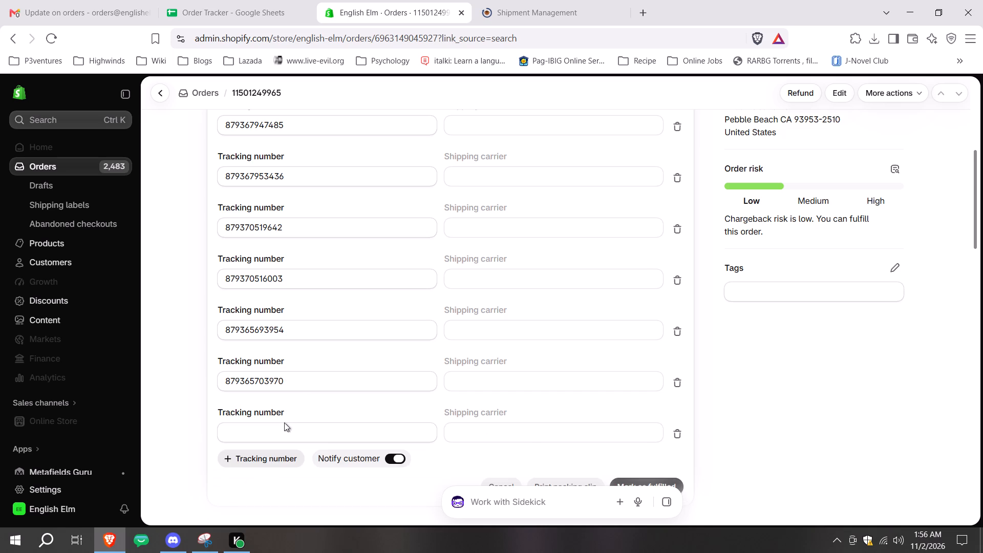
{"action": "left_click_drag", "start_coordinate": [540, 0], "coordinate": [546, 9]}
{"action": "left_click_drag", "start_coordinate": [757, 381], "coordinate": [710, 381]}
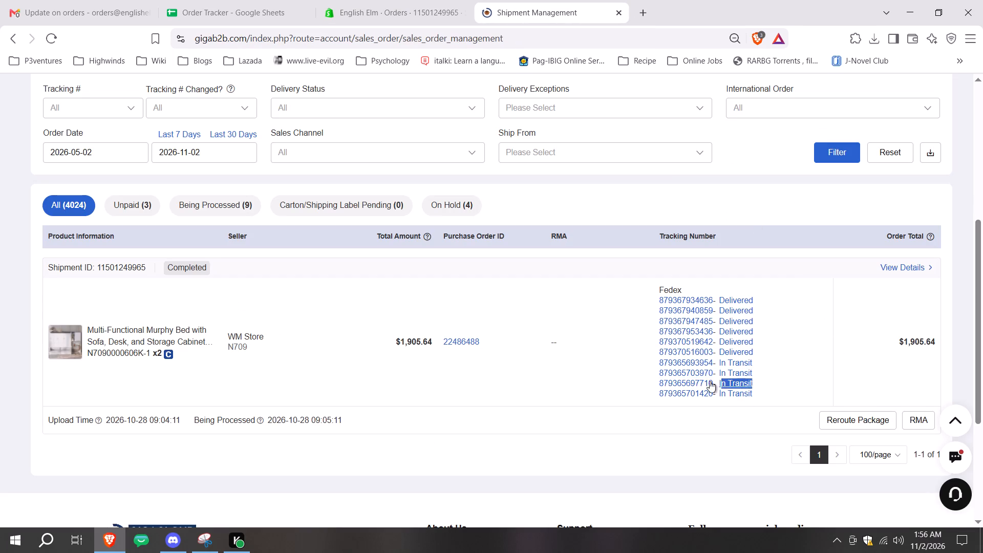
{"action": "left_click_drag", "start_coordinate": [710, 381], "coordinate": [660, 382]}
{"action": "key", "text": "ctrl+c"}
{"action": "left_click", "coordinate": [442, 0]}
{"action": "left_click", "coordinate": [351, 420]}
{"action": "key", "text": "ctrl+v"}
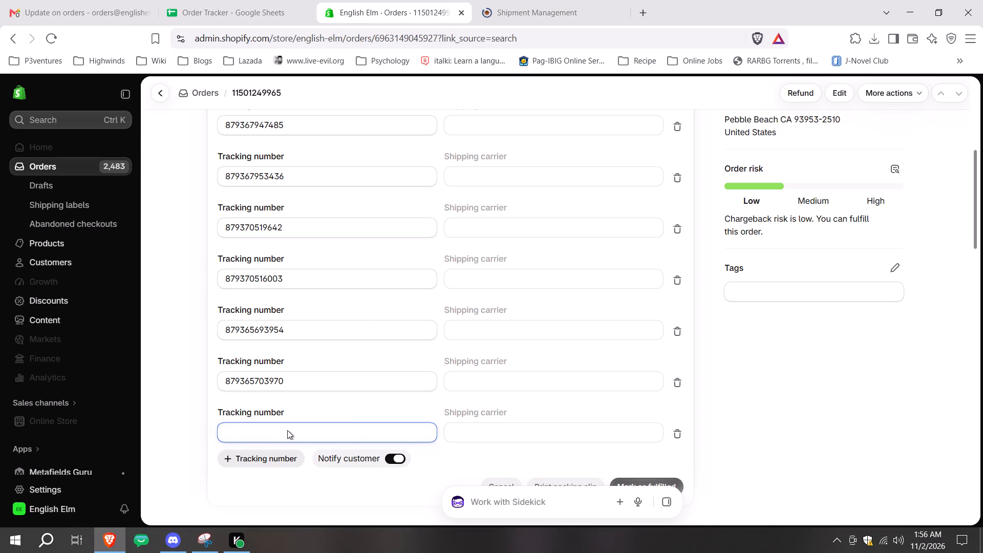
{"action": "left_click_drag", "start_coordinate": [287, 430], "coordinate": [416, 431]}
{"action": "key", "text": "BackSpace"}
{"action": "key", "text": "BackSpace"}
{"action": "key", "text": "BackSpace"}
{"action": "left_click", "coordinate": [286, 454]}
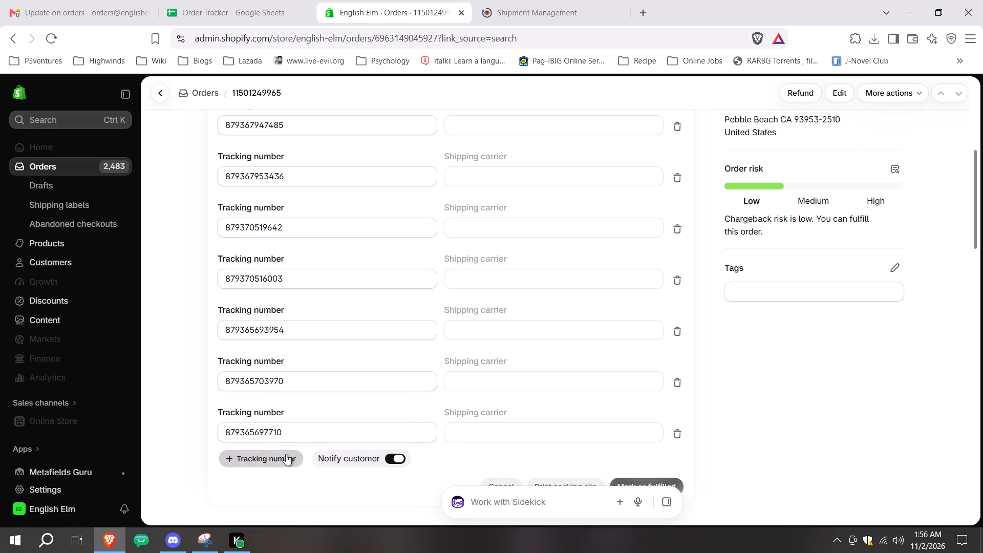
{"action": "left_click", "coordinate": [564, 0]}
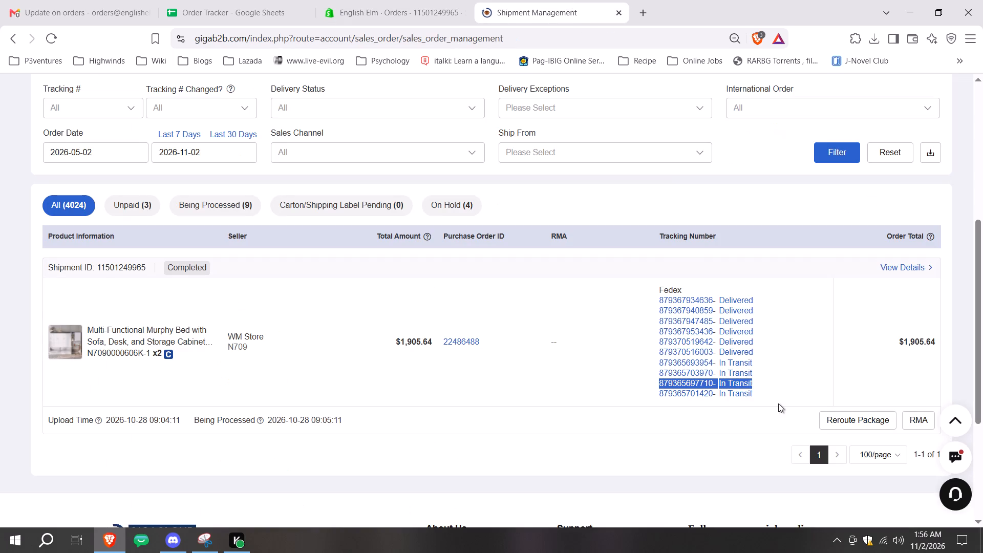
{"action": "left_click_drag", "start_coordinate": [765, 403], "coordinate": [647, 389]}
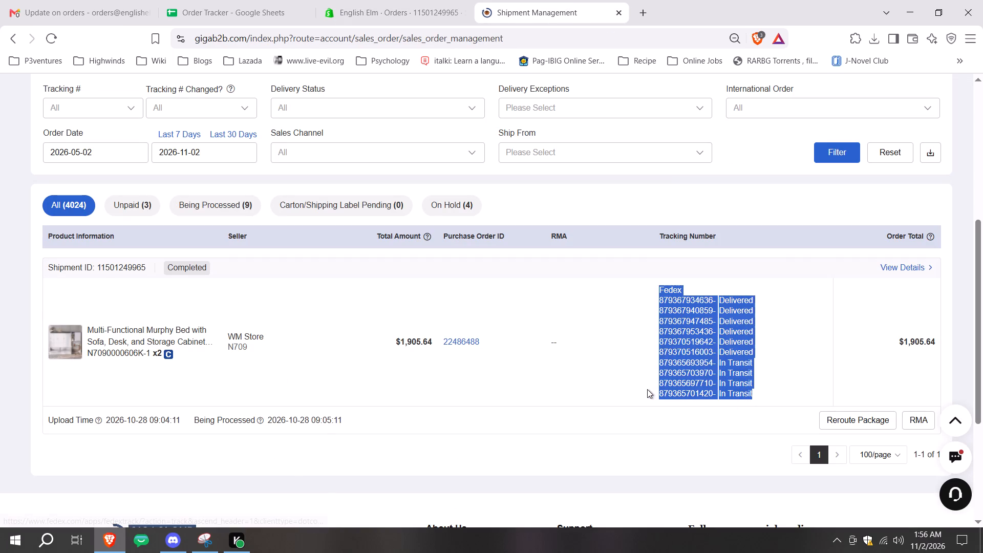
{"action": "left_click_drag", "start_coordinate": [647, 389], "coordinate": [656, 390]}
{"action": "key", "text": "ctrl+c"}
{"action": "left_click", "coordinate": [323, 0]}
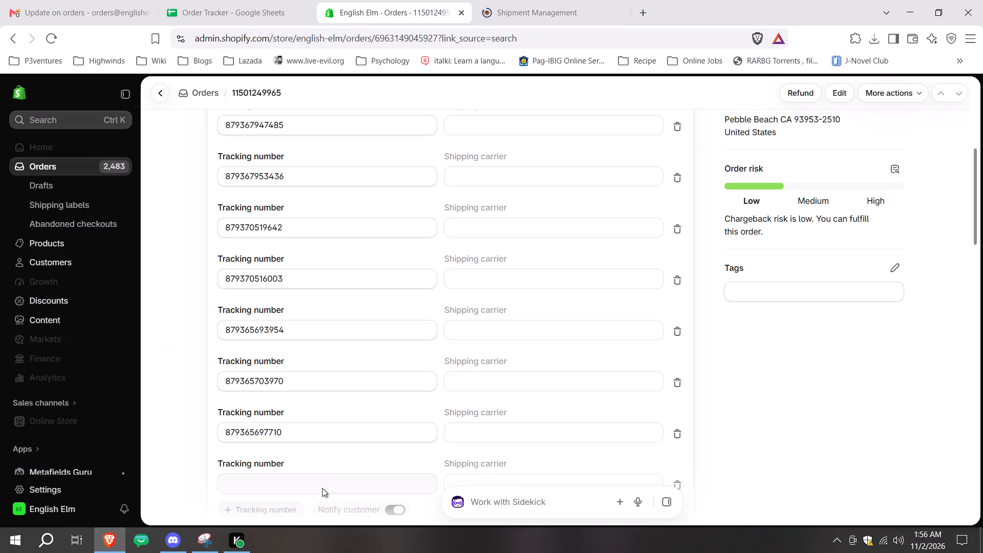
{"action": "left_click", "coordinate": [330, 480]}
{"action": "scroll", "coordinate": [388, 429], "scroll_direction": "down", "scroll_amount": 1}
{"action": "key", "text": "ctrl+v"}
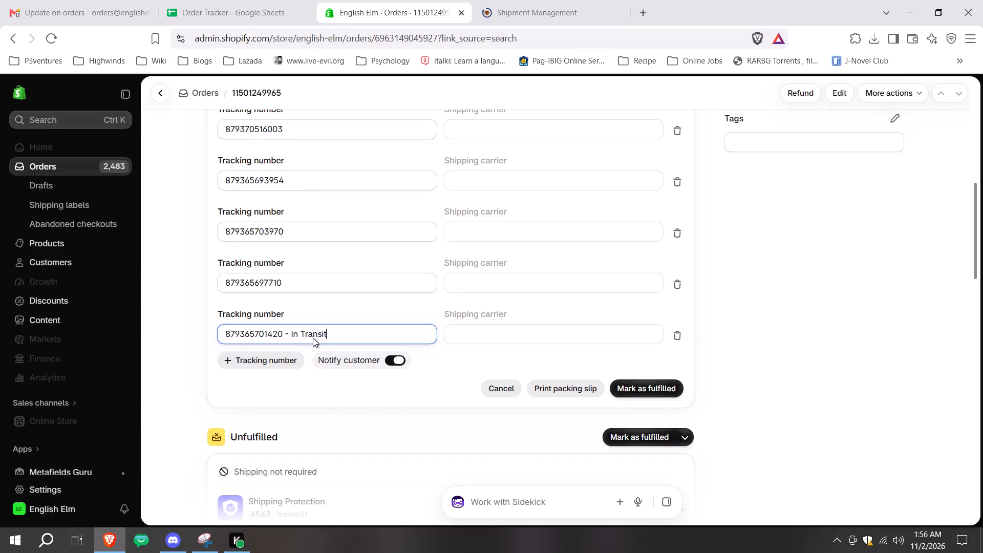
{"action": "left_click_drag", "start_coordinate": [289, 333], "coordinate": [356, 333]}
{"action": "key", "text": "BackSpace"}
{"action": "key", "text": "BackSpace"}
{"action": "key", "text": "BackSpace"}
Mark the Murphy bed items as fulfilled with the entered tracking numbers and customer notification on.
{"action": "left_click", "coordinate": [671, 382]}
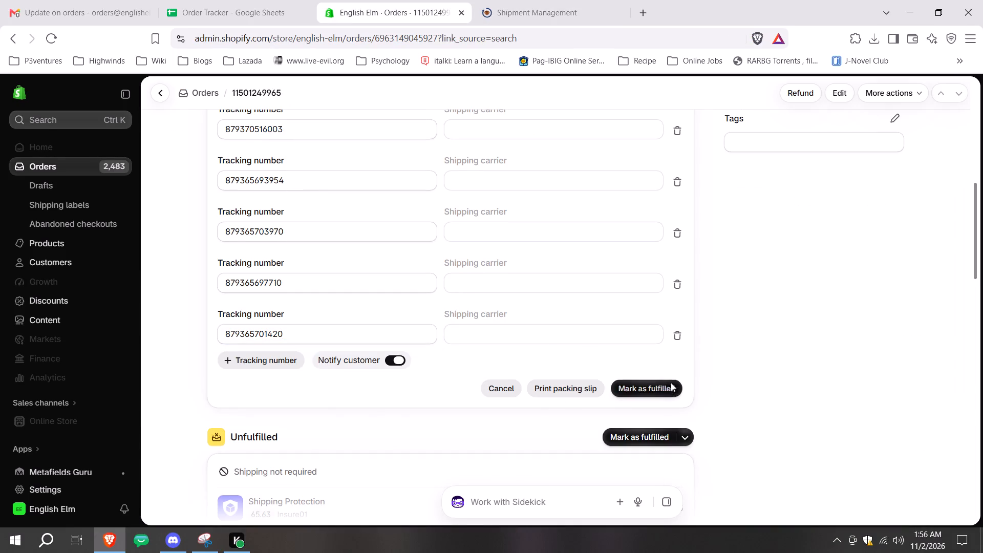
{"action": "scroll", "coordinate": [710, 196], "scroll_direction": "up", "scroll_amount": 2}
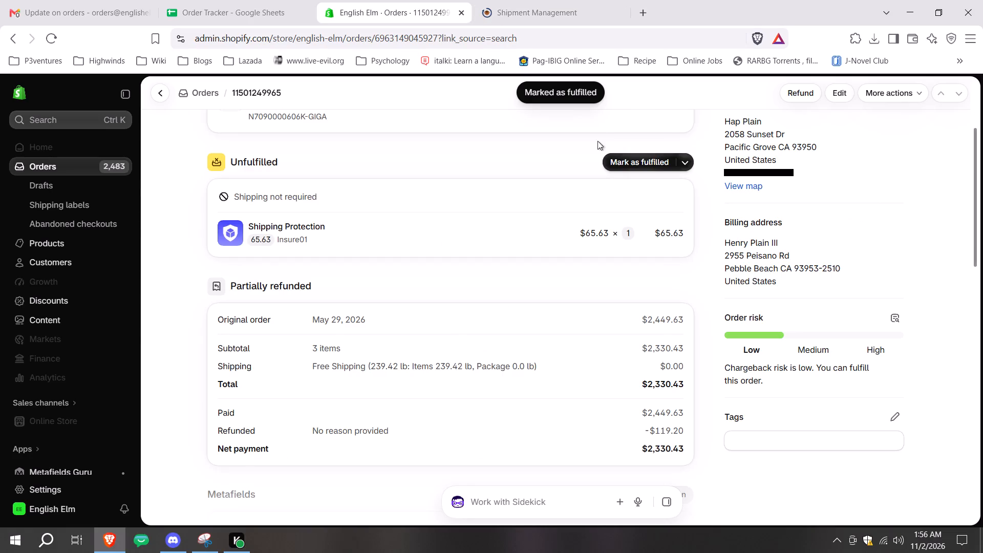
{"action": "scroll", "coordinate": [523, 271], "scroll_direction": "down", "scroll_amount": 1}
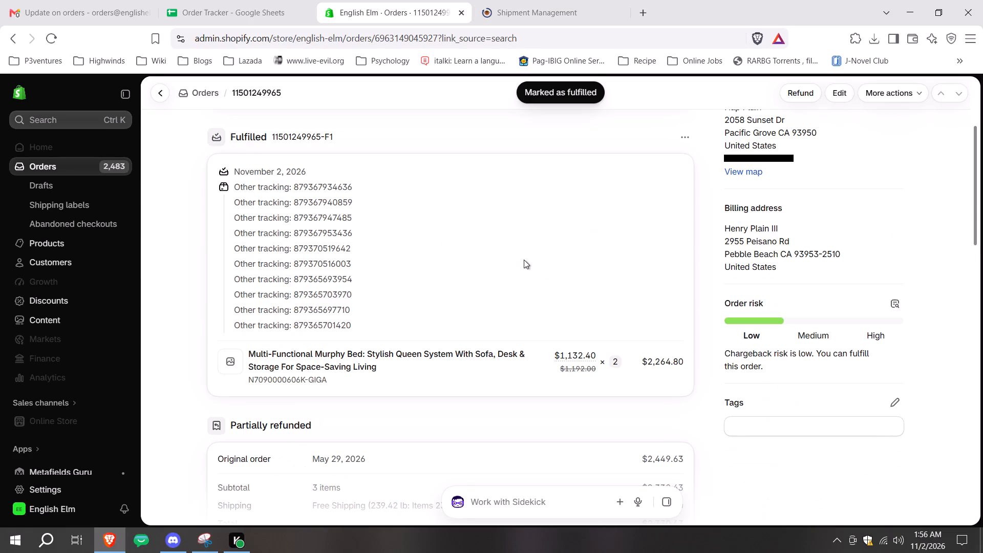
{"action": "left_click", "coordinate": [685, 135]}
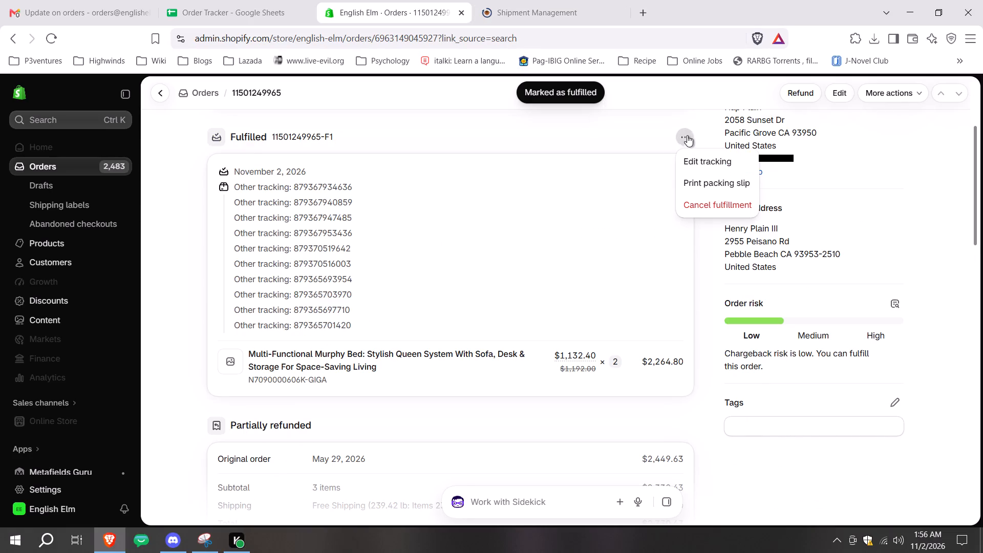
{"action": "left_click", "coordinate": [719, 160]}
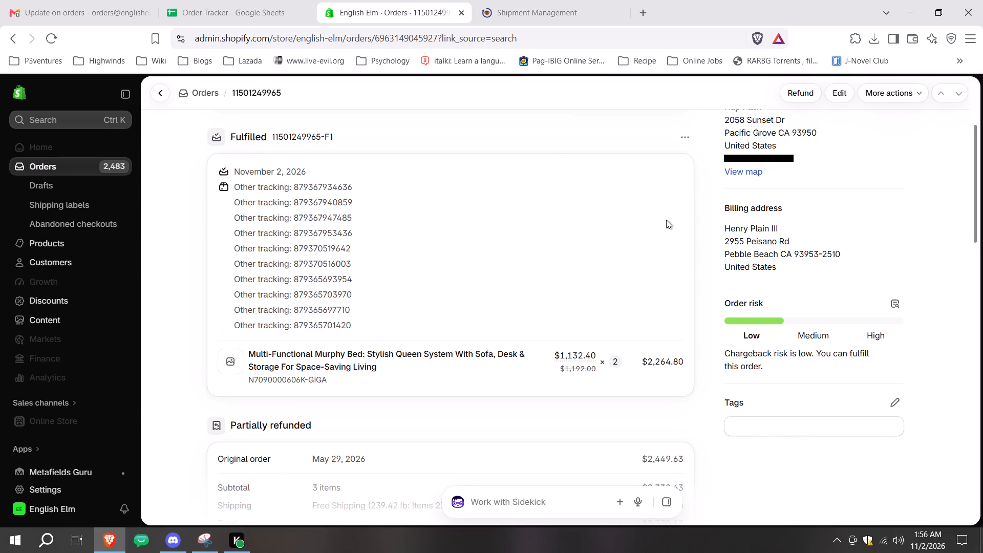
{"action": "left_click", "coordinate": [625, 164]}
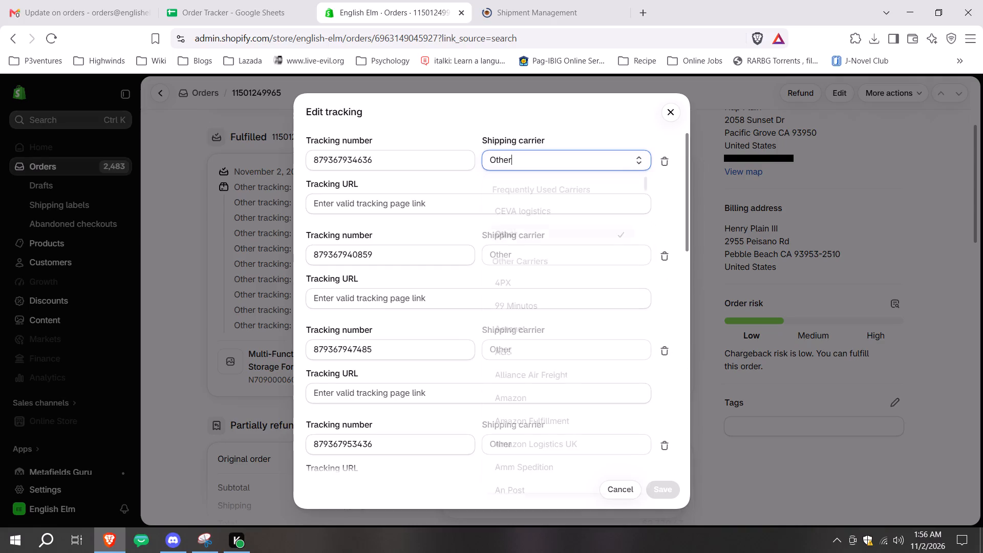
{"action": "type", "text": "fe"}
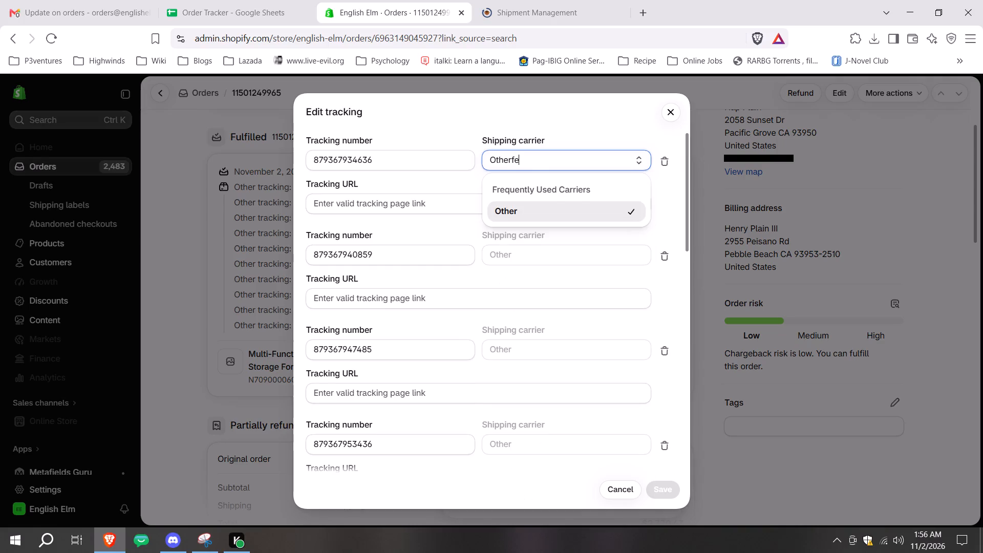
{"action": "key", "text": "BackSpace"}
{"action": "key", "text": "BackSpace"}
{"action": "key", "text": "BackSpace"}
{"action": "key", "text": "BackSpace"}
{"action": "key", "text": "BackSpace"}
{"action": "key", "text": "BackSpace"}
{"action": "key", "text": "BackSpace"}
{"action": "key", "text": "BackSpace"}
{"action": "key", "text": "BackSpace"}
{"action": "key", "text": "BackSpace"}
{"action": "key", "text": "BackSpace"}
{"action": "key", "text": "BackSpace"}
{"action": "key", "text": "BackSpace"}
{"action": "key", "text": "BackSpace"}
{"action": "key", "text": "BackSpace"}
{"action": "type", "text": "fed"}
{"action": "left_click", "coordinate": [537, 263]}
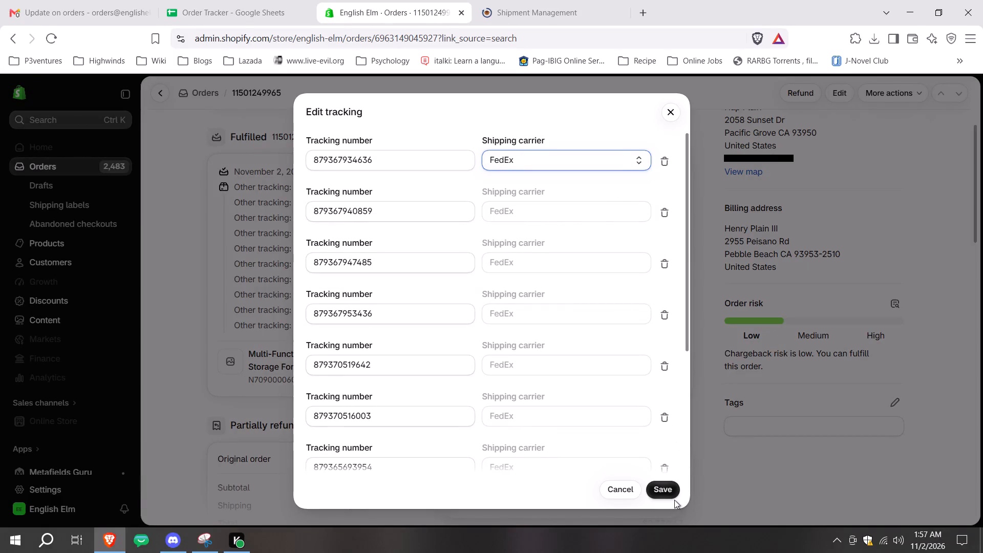
{"action": "scroll", "coordinate": [612, 363], "scroll_direction": "down", "scroll_amount": 6}
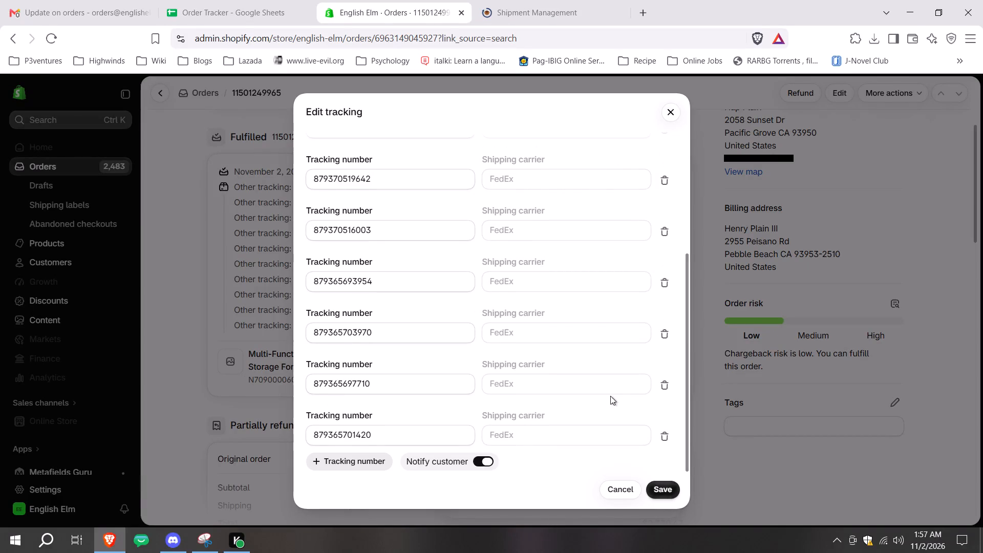
Save the edited FedEx tracking numbers on the Murphy bed fulfillment with customer notification on.
{"action": "scroll", "coordinate": [610, 399], "scroll_direction": "down", "scroll_amount": 3}
{"action": "left_click", "coordinate": [666, 495]}
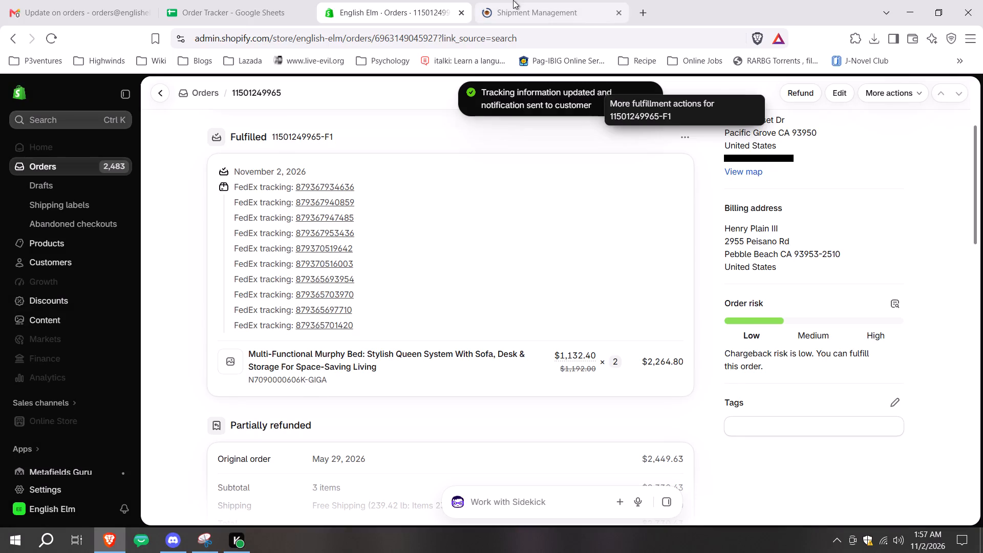
{"action": "left_click", "coordinate": [513, 0]}
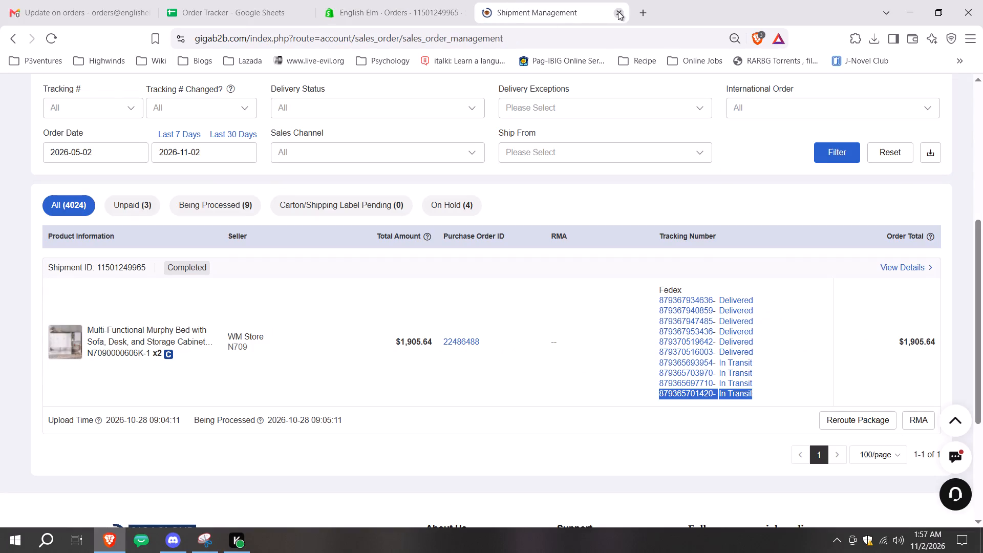
{"action": "left_click", "coordinate": [180, 0]}
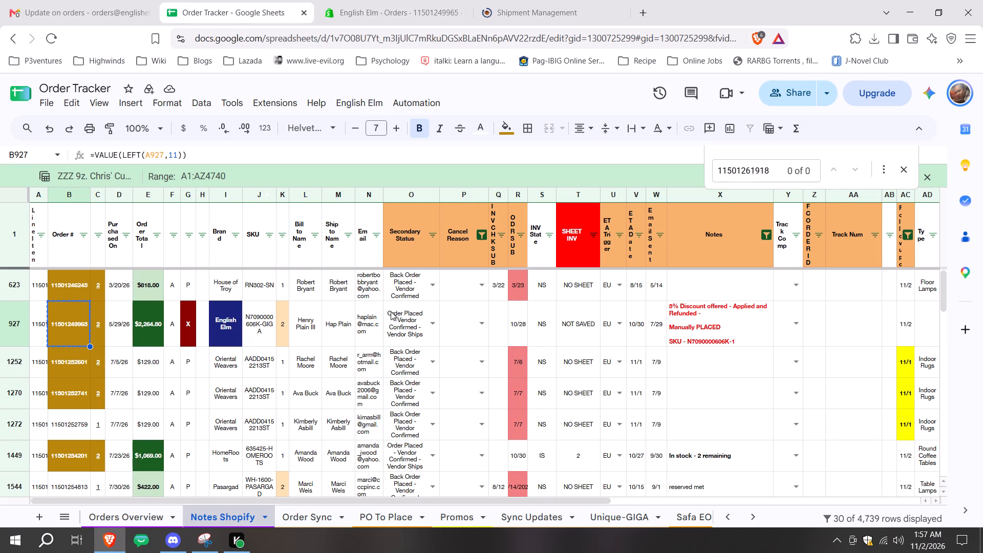
{"action": "left_click", "coordinate": [429, 321]}
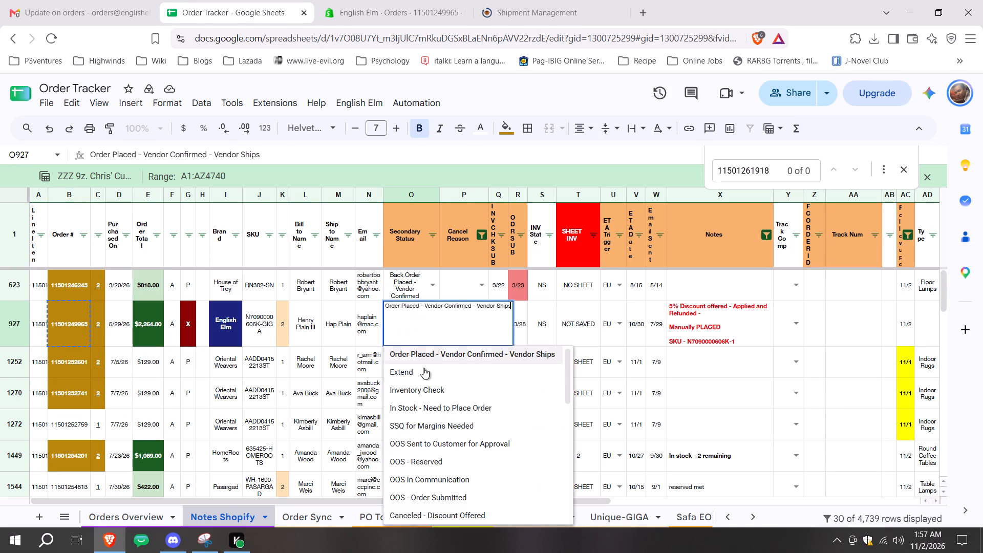
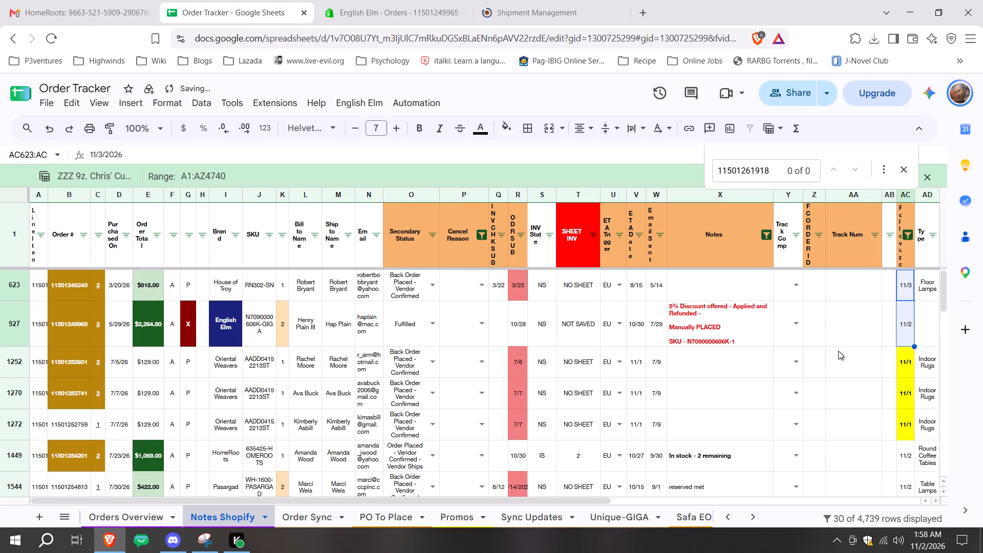
Fill the 11/3 follow-up date down from row 623 through row 1449 of the filtered orders.
{"action": "key", "text": "shift+Down"}
{"action": "key", "text": "shift+Down"}
{"action": "key", "text": "shift+Down"}
{"action": "key", "text": "shift+Down"}
{"action": "key", "text": "ctrl+d"}
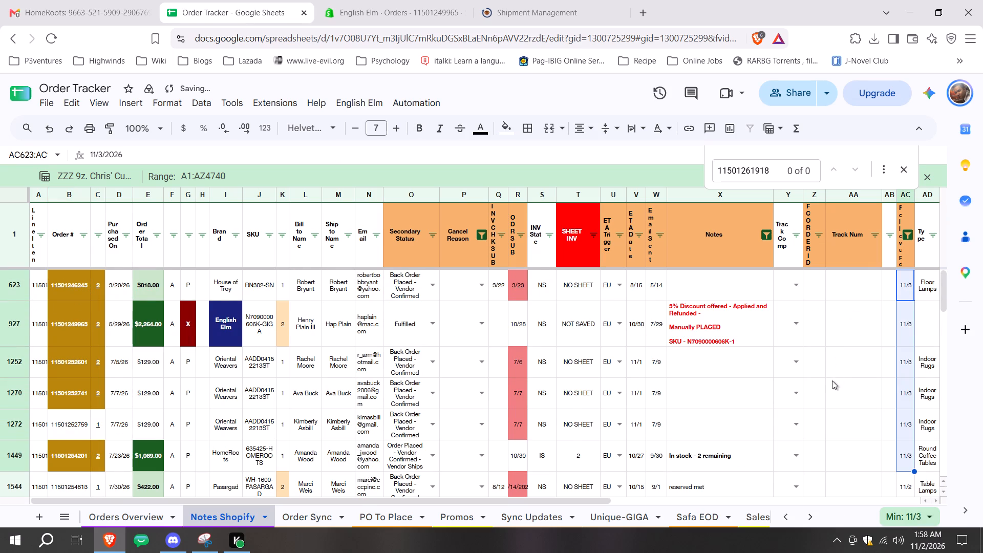
Reapply the follow-up date filter for dates before tomorrow, accepting the edit to the protected header range.
{"action": "scroll", "coordinate": [830, 389], "scroll_direction": "down", "scroll_amount": 1}
{"action": "left_click", "coordinate": [907, 233]}
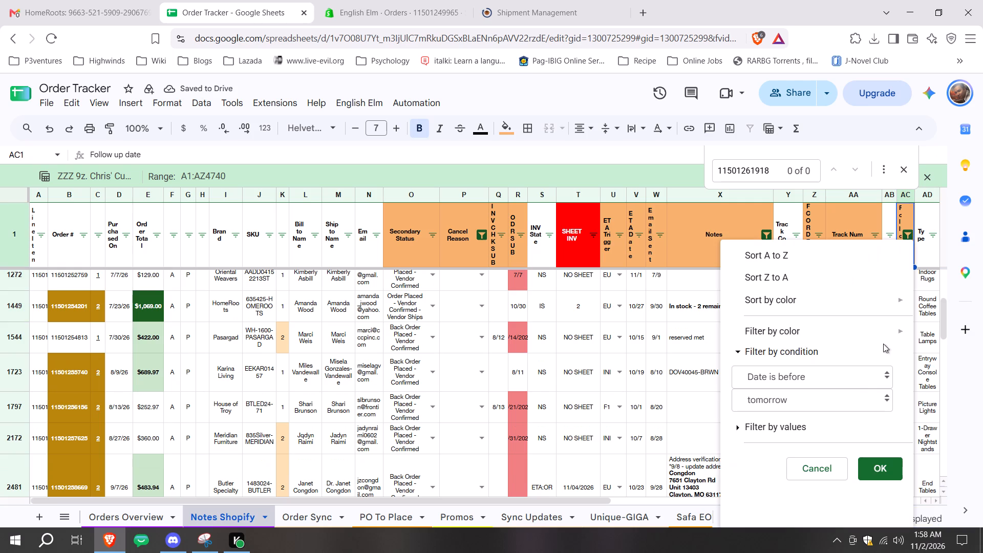
{"action": "left_click", "coordinate": [888, 467]}
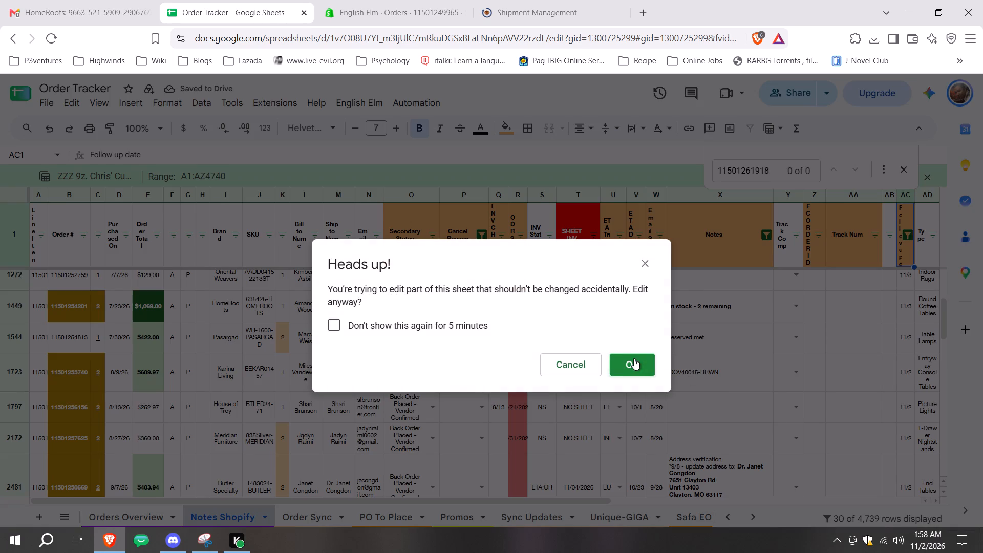